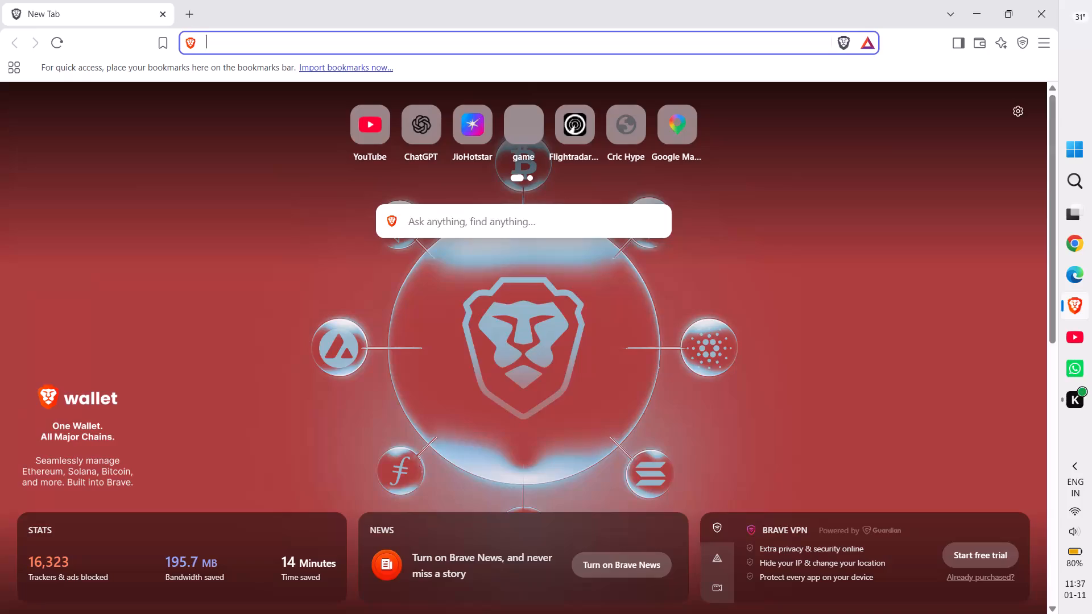
Close the Brave window and switch to Google Chrome, using the profile with the canoe-at-sunset picture.
{"action": "key", "text": "ctrl+w"}
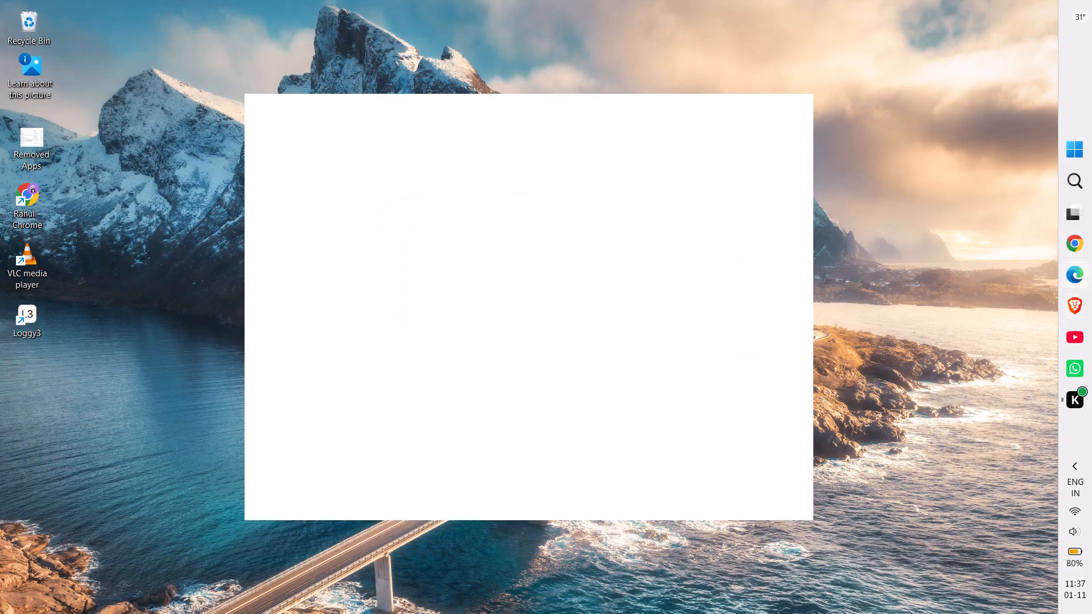
{"action": "left_click", "coordinate": [1073, 240]}
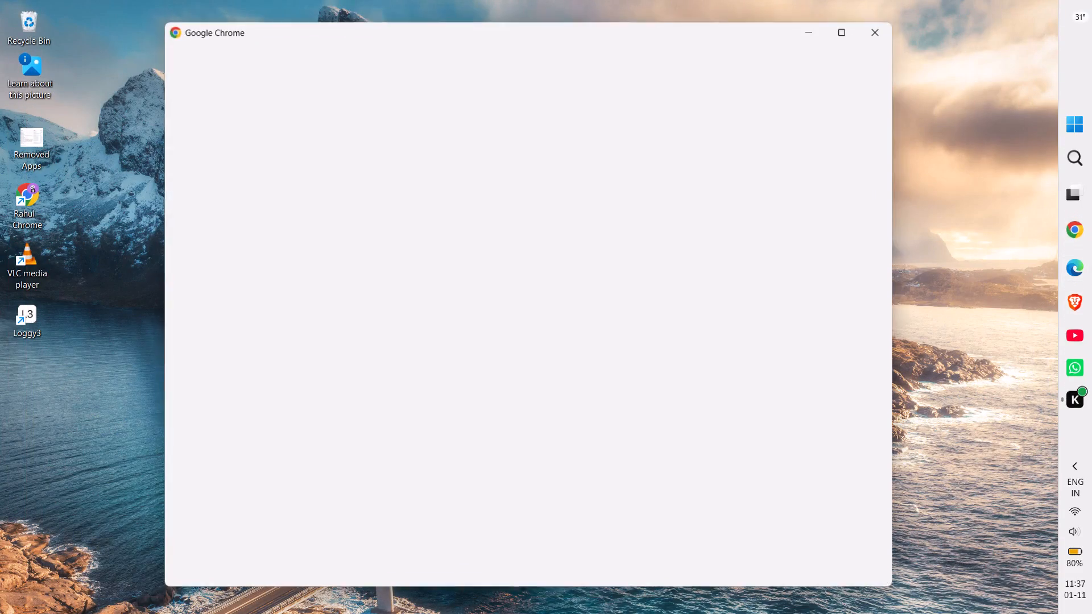
{"action": "left_click", "coordinate": [456, 328]}
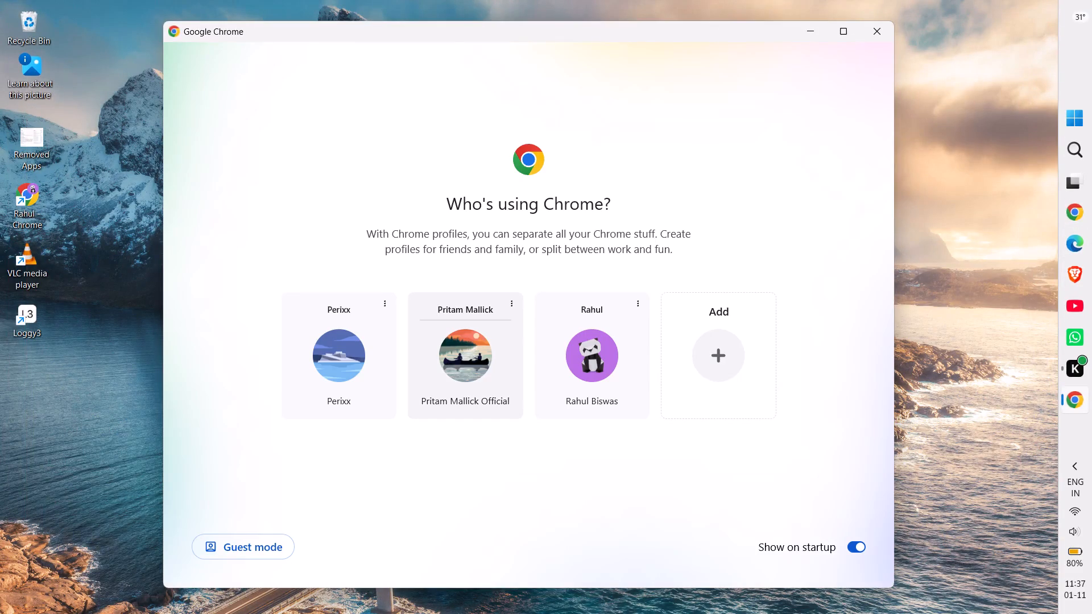
{"action": "left_click", "coordinate": [456, 354]}
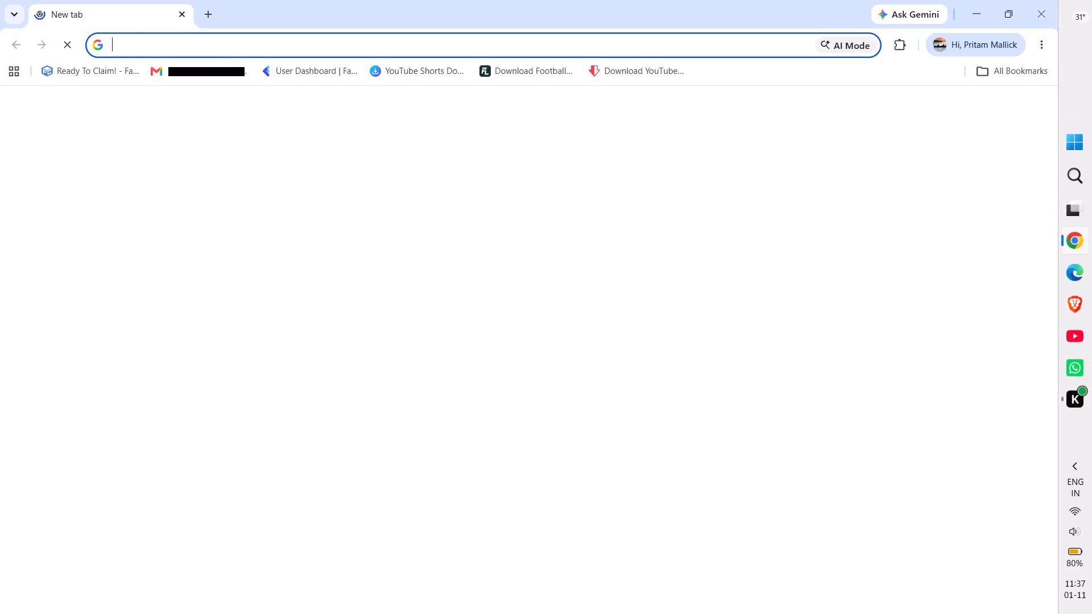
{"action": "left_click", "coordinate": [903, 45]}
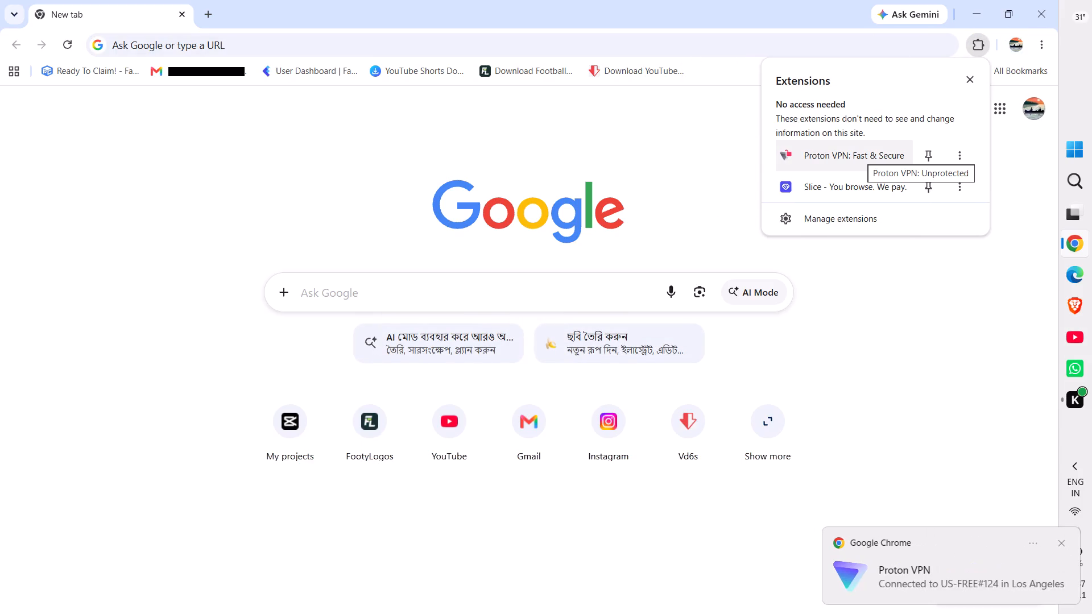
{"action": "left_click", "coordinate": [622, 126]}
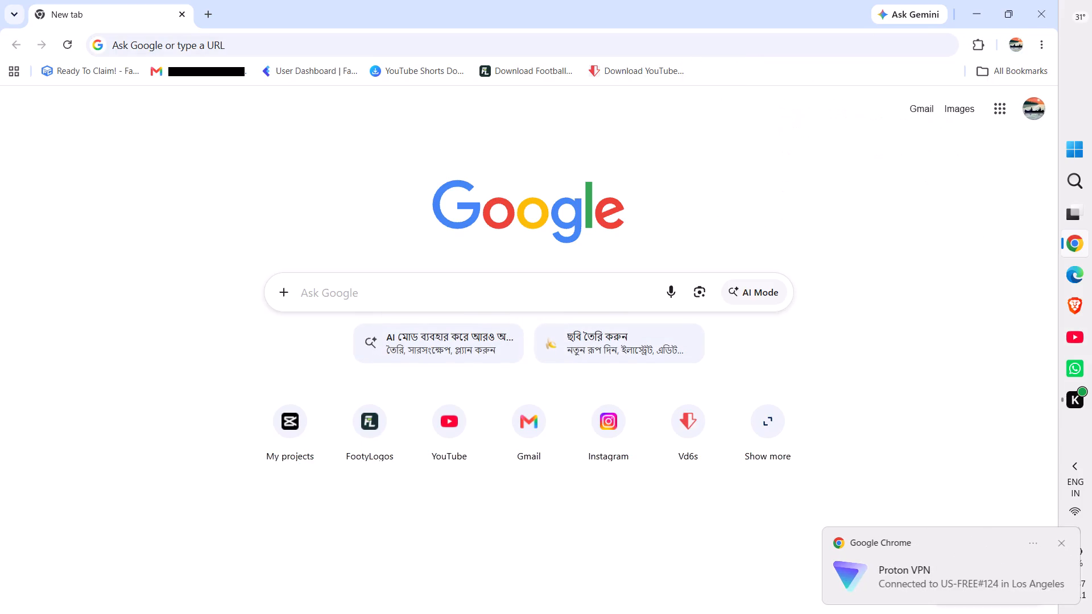
{"action": "left_click", "coordinate": [292, 438]}
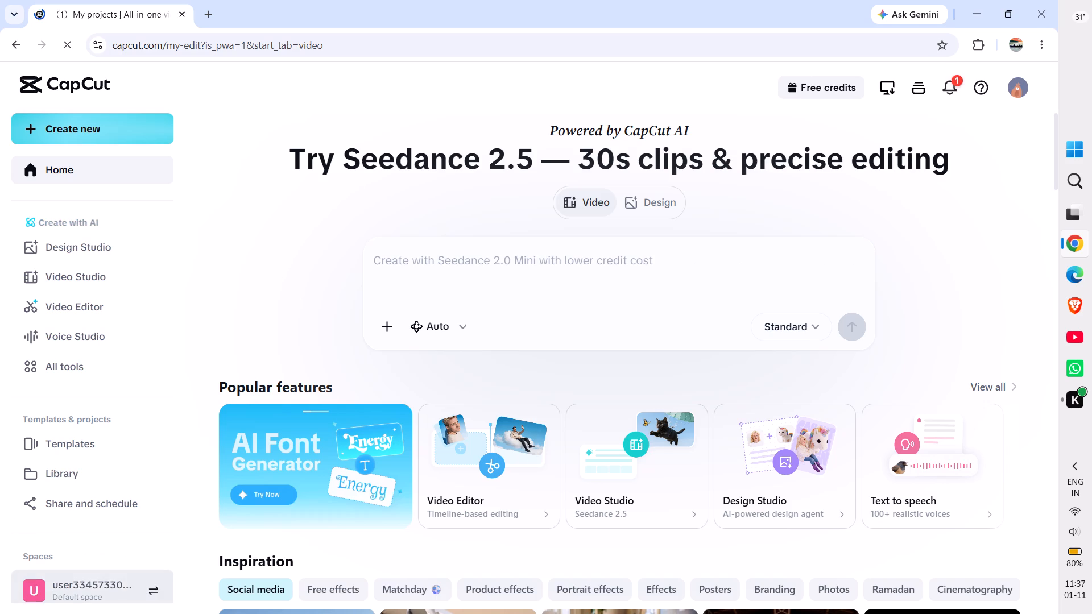
{"action": "left_click", "coordinate": [56, 587]}
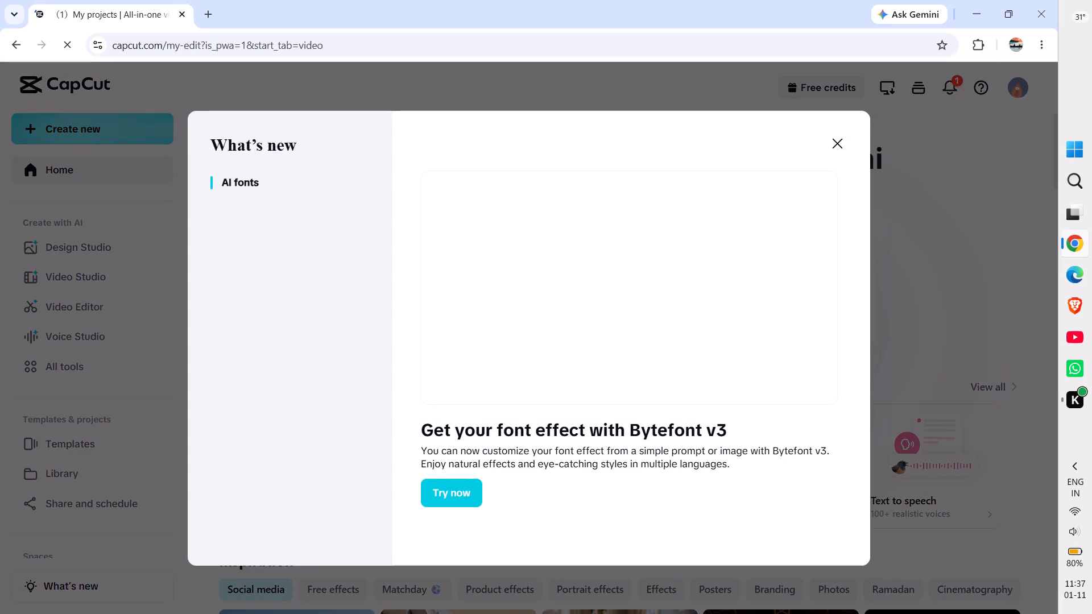
{"action": "left_click", "coordinate": [839, 147]}
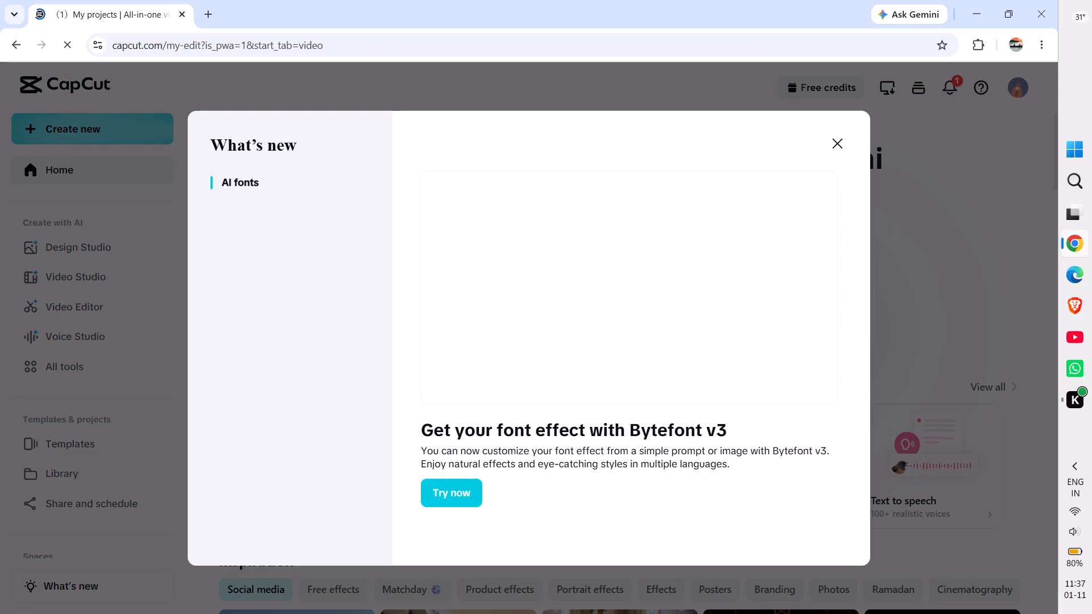
{"action": "left_click", "coordinate": [150, 447]}
{"action": "scroll", "coordinate": [150, 447], "scroll_direction": "down", "scroll_amount": 4}
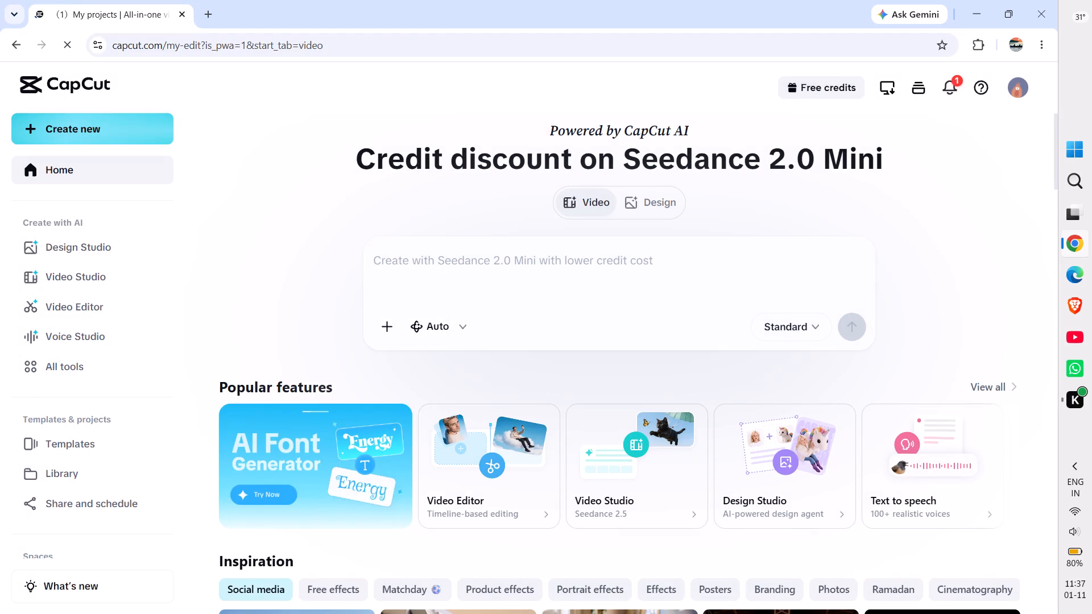
{"action": "scroll", "coordinate": [60, 507], "scroll_direction": "down", "scroll_amount": 3}
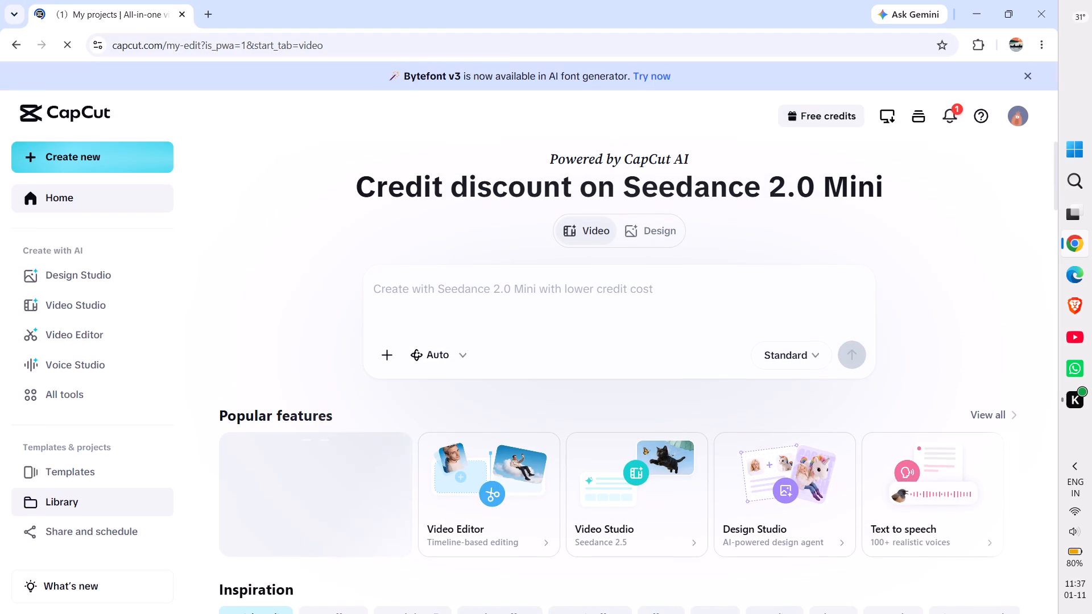
{"action": "scroll", "coordinate": [112, 490], "scroll_direction": "down", "scroll_amount": 3}
{"action": "left_click", "coordinate": [47, 468]}
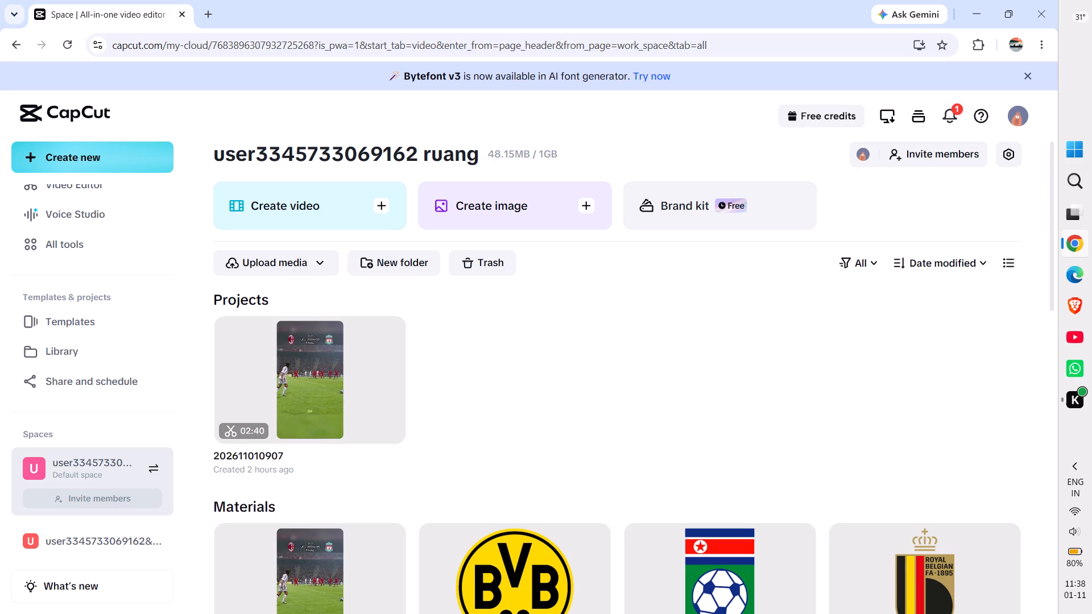
{"action": "double_click", "coordinate": [299, 392]}
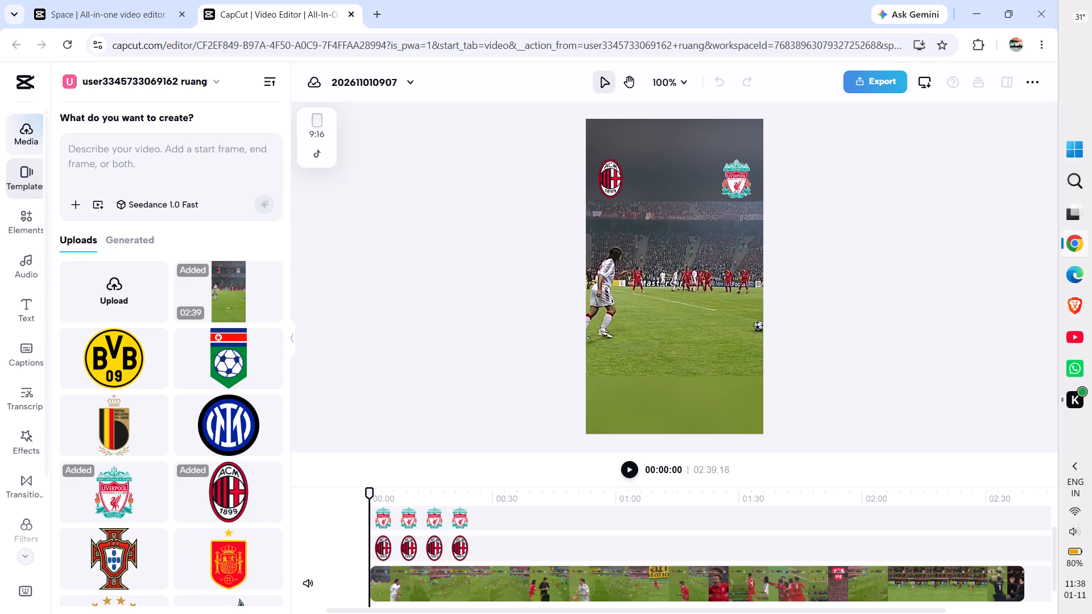
Add a heading at the start of the video and replace its placeholder text with "UCL 2004/5".
{"action": "left_click", "coordinate": [24, 302]}
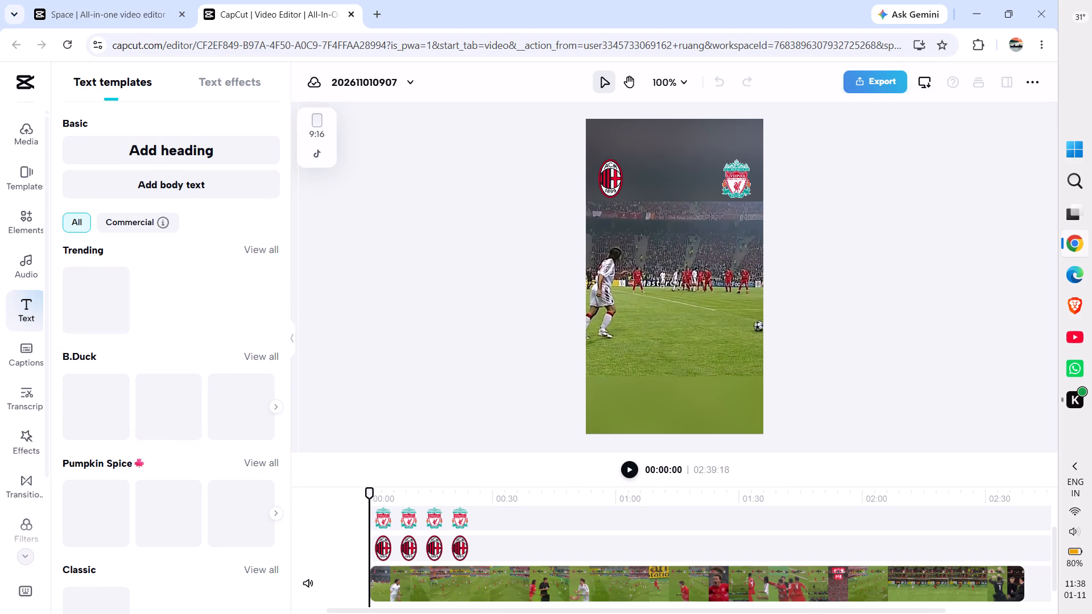
{"action": "left_click", "coordinate": [163, 152]}
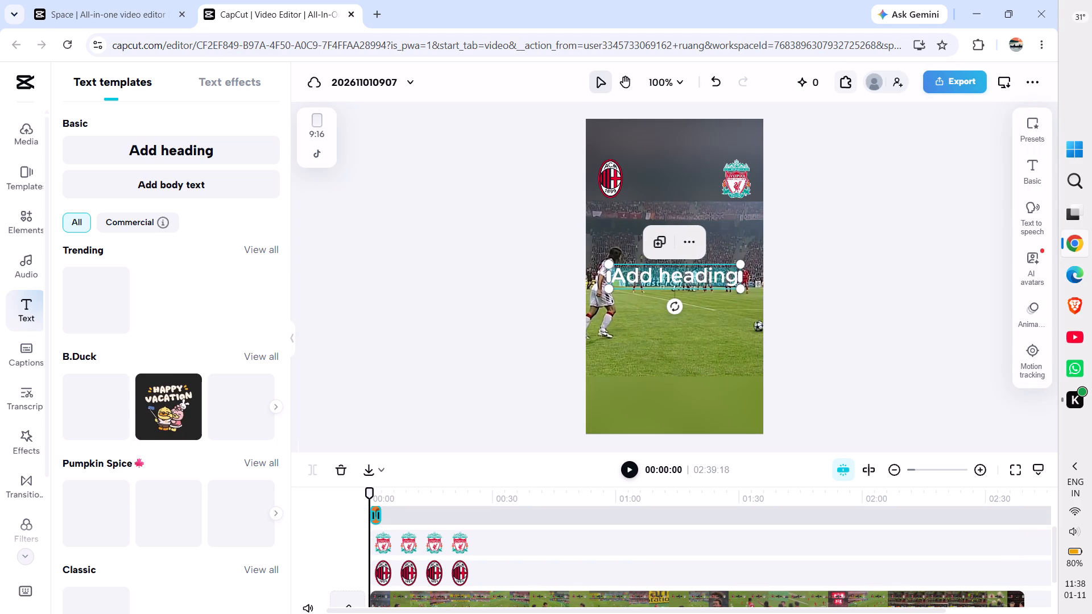
{"action": "scroll", "coordinate": [573, 521], "scroll_direction": "down", "scroll_amount": 2}
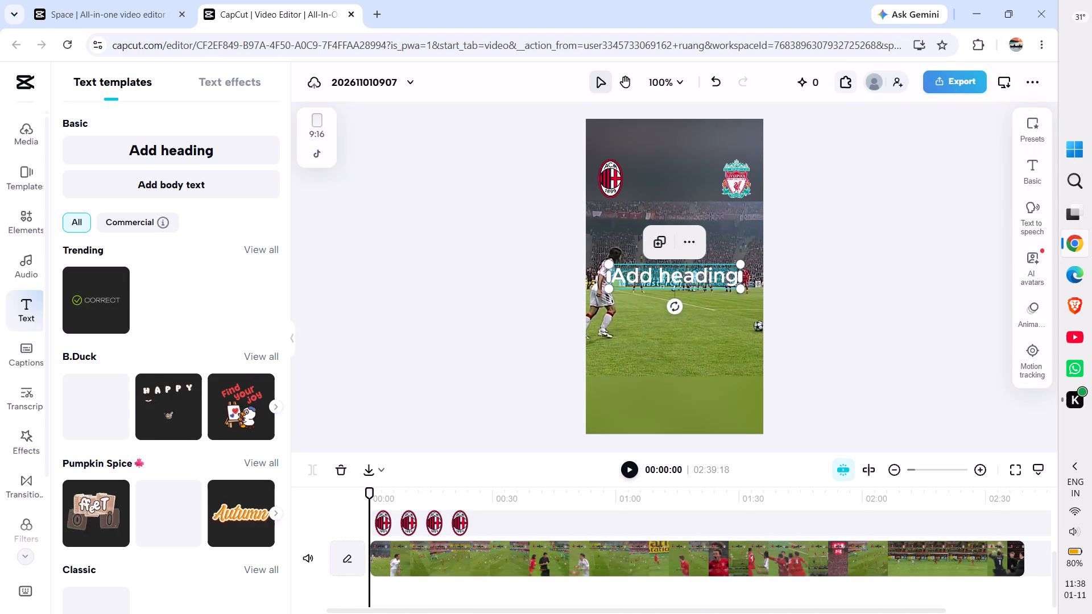
{"action": "left_click", "coordinate": [1032, 172]}
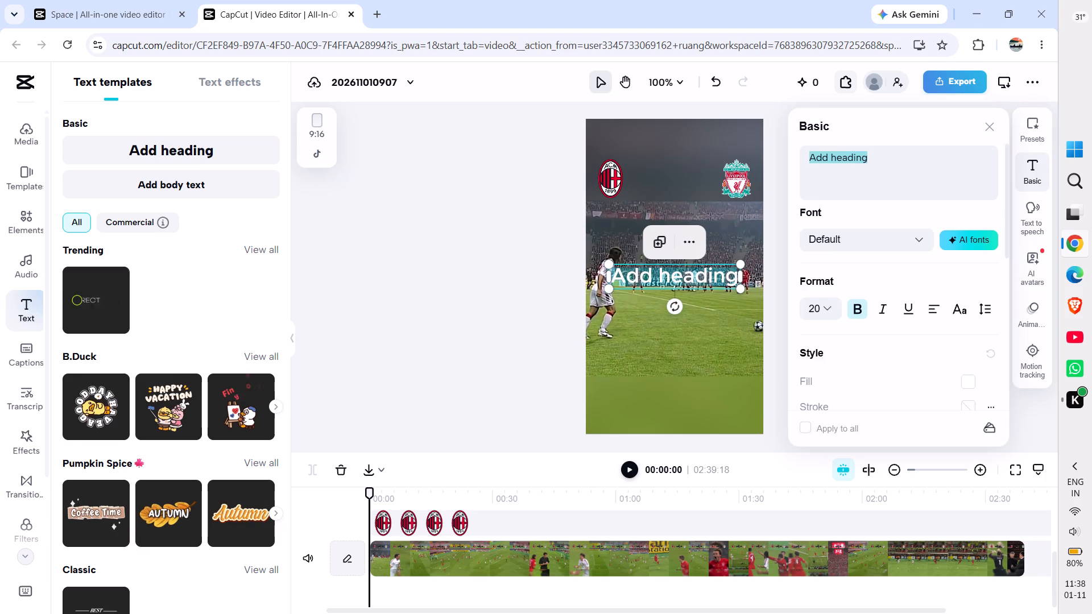
{"action": "left_click", "coordinate": [915, 158]}
{"action": "key", "text": "BackSpace"}
{"action": "key", "text": "BackSpace"}
{"action": "key", "text": "BackSpace"}
{"action": "key", "text": "BackSpace"}
{"action": "key", "text": "BackSpace"}
{"action": "key", "text": "BackSpace"}
{"action": "key", "text": "BackSpace"}
{"action": "key", "text": "BackSpace"}
{"action": "key", "text": "BackSpace"}
{"action": "key", "text": "BackSpace"}
{"action": "key", "text": "BackSpace"}
{"action": "key", "text": "BackSpace"}
{"action": "key", "text": "BackSpace"}
{"action": "key", "text": "BackSpace"}
{"action": "key", "text": "BackSpace"}
{"action": "key", "text": "BackSpace"}
{"action": "key", "text": "BackSpace"}
{"action": "key", "text": "BackSpace"}
{"action": "key", "text": "BackSpace"}
{"action": "key", "text": "BackSpace"}
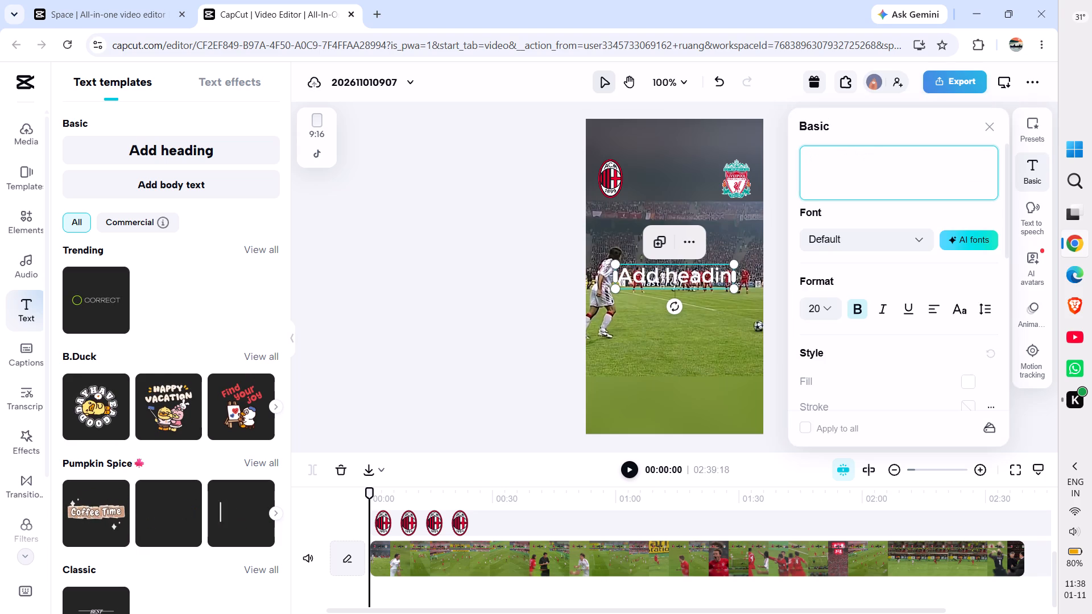
{"action": "type", "text": "UCL"}
{"action": "key", "text": "space"}
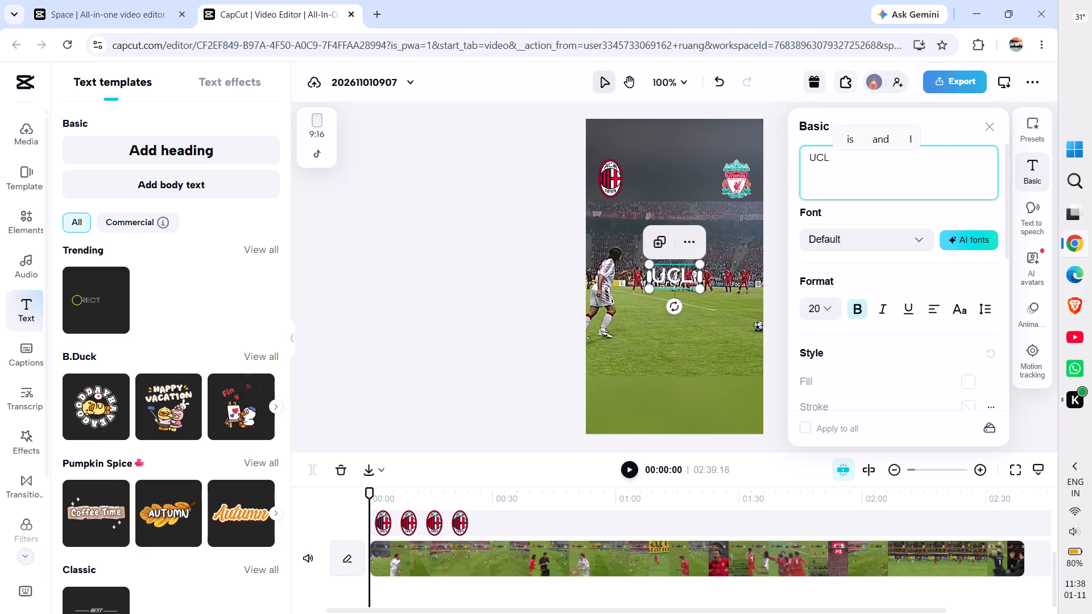
{"action": "type", "text": "2004/5"}
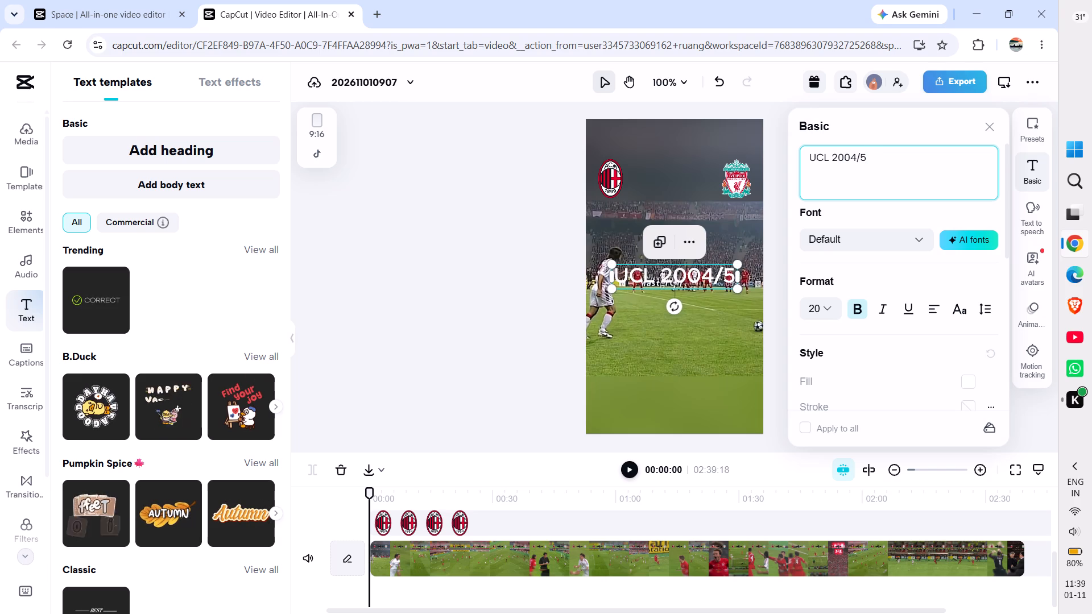
{"action": "type", "text": "54"}
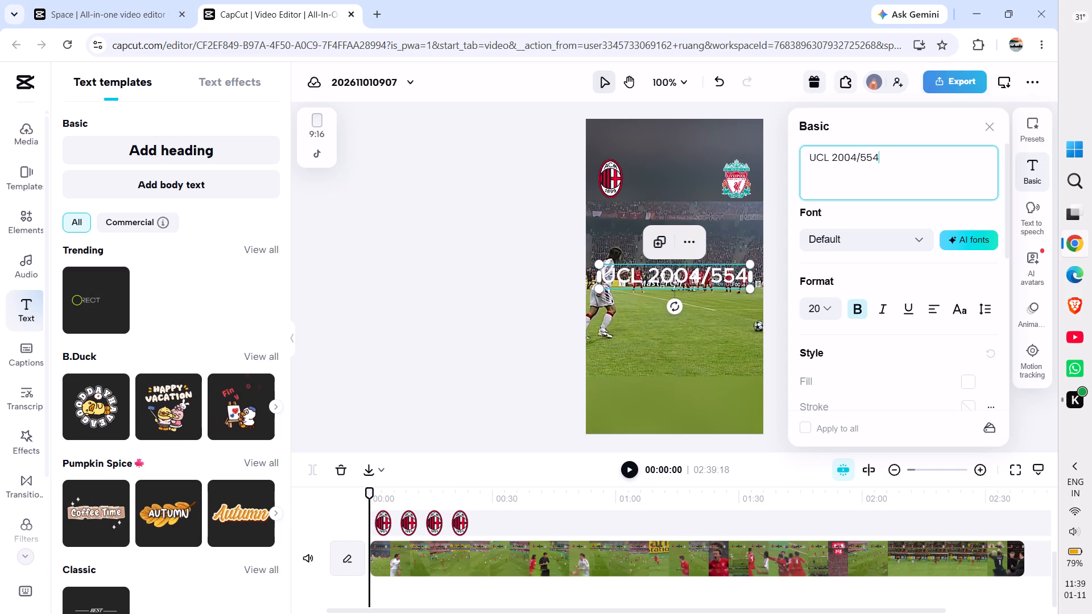
{"action": "key", "text": "5"}
{"action": "key", "text": "BackSpace"}
{"action": "key", "text": "BackSpace"}
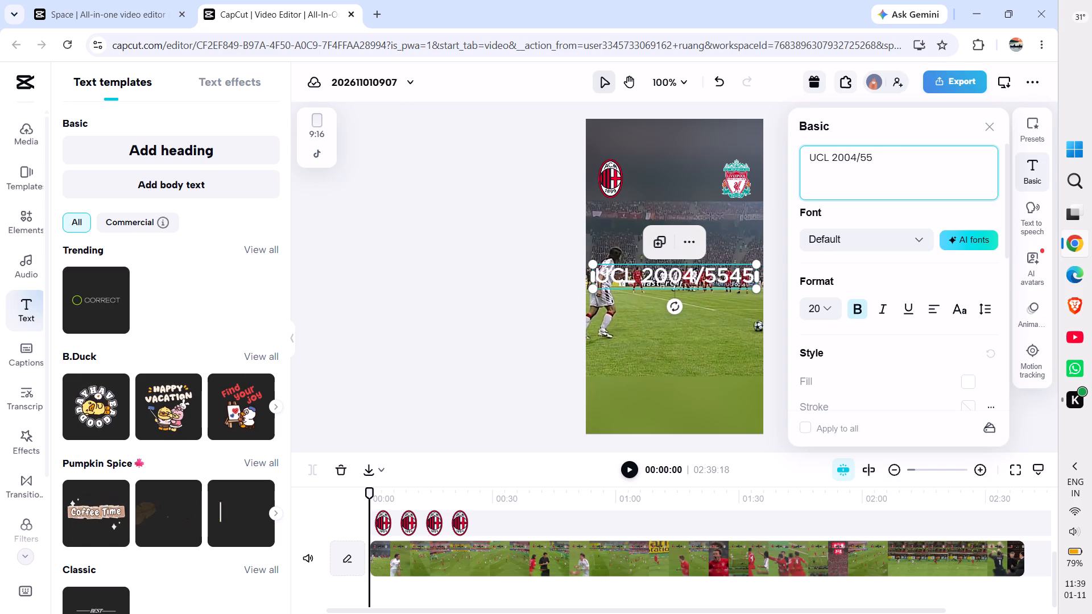
{"action": "key", "text": "BackSpace"}
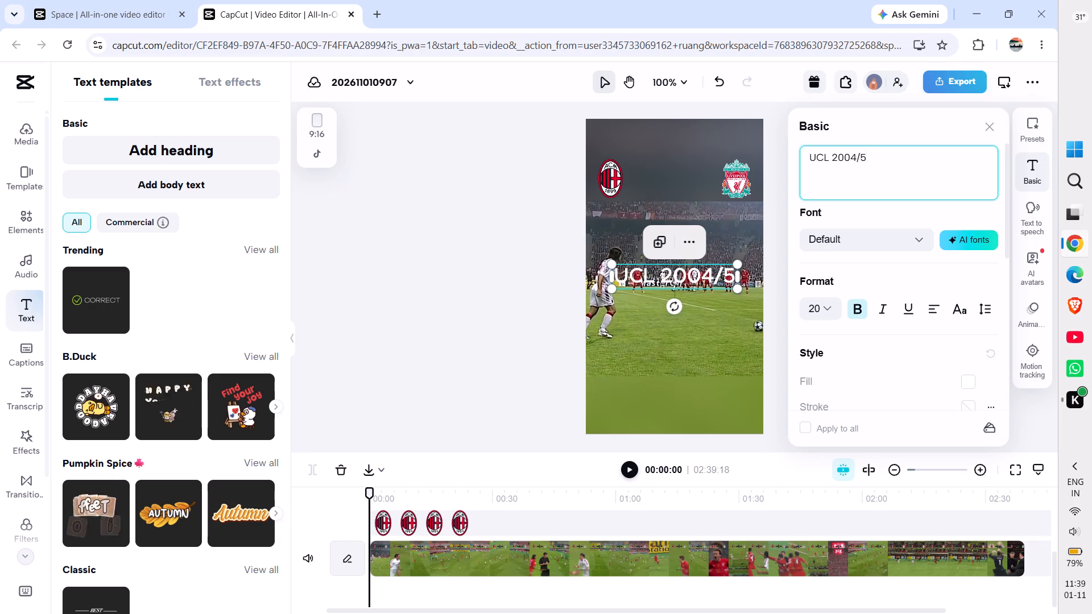
Apply the white, black-outlined preset to the "UCL 2004/5" heading and move it above the club crests, to about X 0, Y 530.
{"action": "left_click", "coordinate": [1039, 128]}
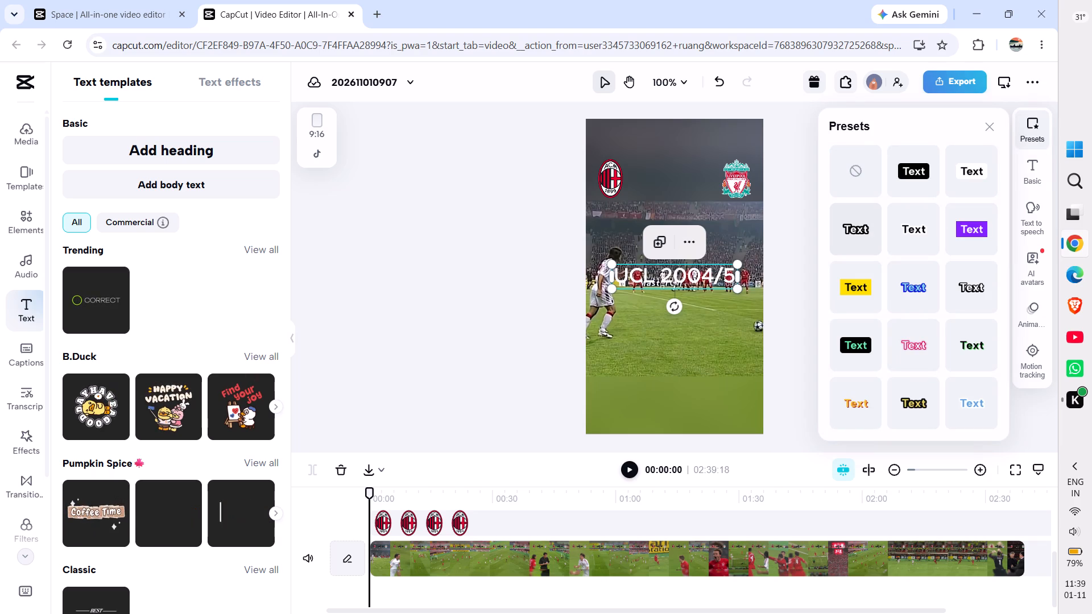
{"action": "left_click", "coordinate": [850, 236]}
{"action": "left_click_drag", "start_coordinate": [646, 273], "coordinate": [646, 182]}
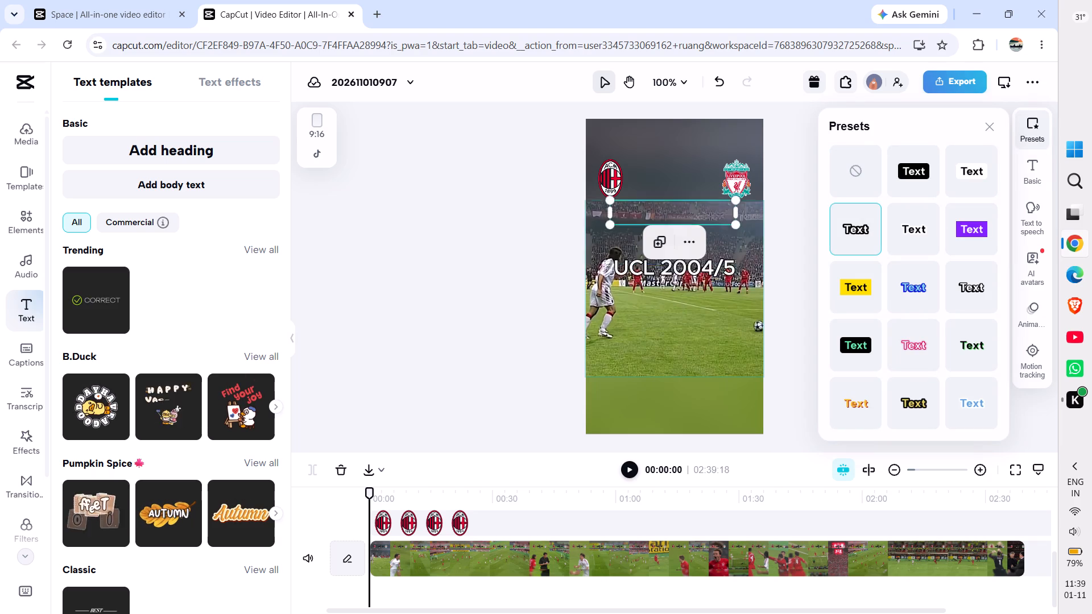
{"action": "left_click_drag", "start_coordinate": [646, 182], "coordinate": [648, 141]}
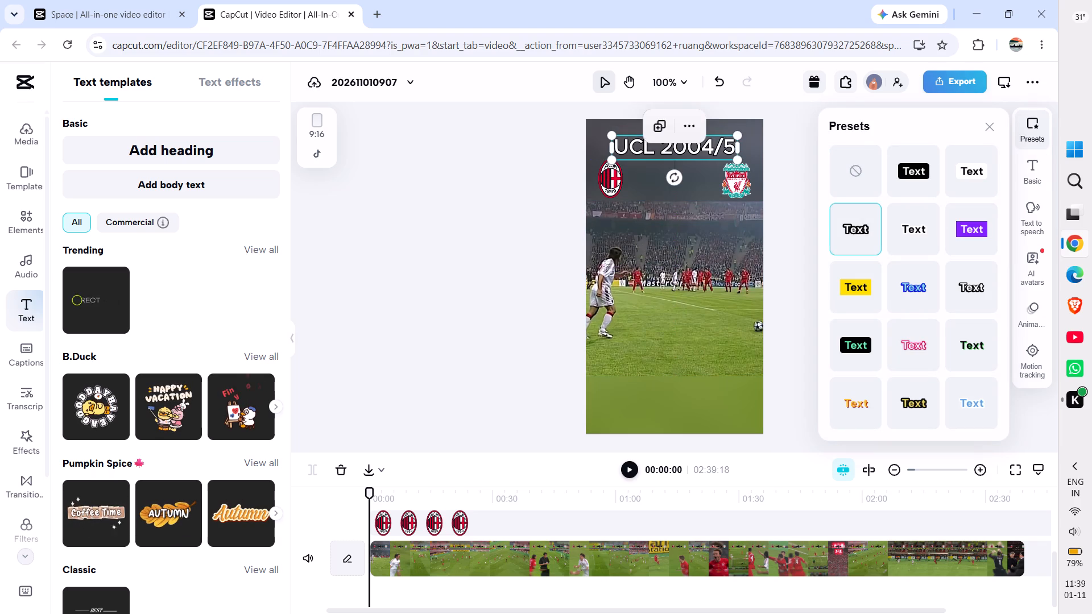
Set the scale of the "UCL 2004/5" heading to 70% and deselect it.
{"action": "left_click", "coordinate": [1028, 175]}
{"action": "scroll", "coordinate": [928, 314], "scroll_direction": "down", "scroll_amount": 8}
{"action": "left_click", "coordinate": [929, 302]}
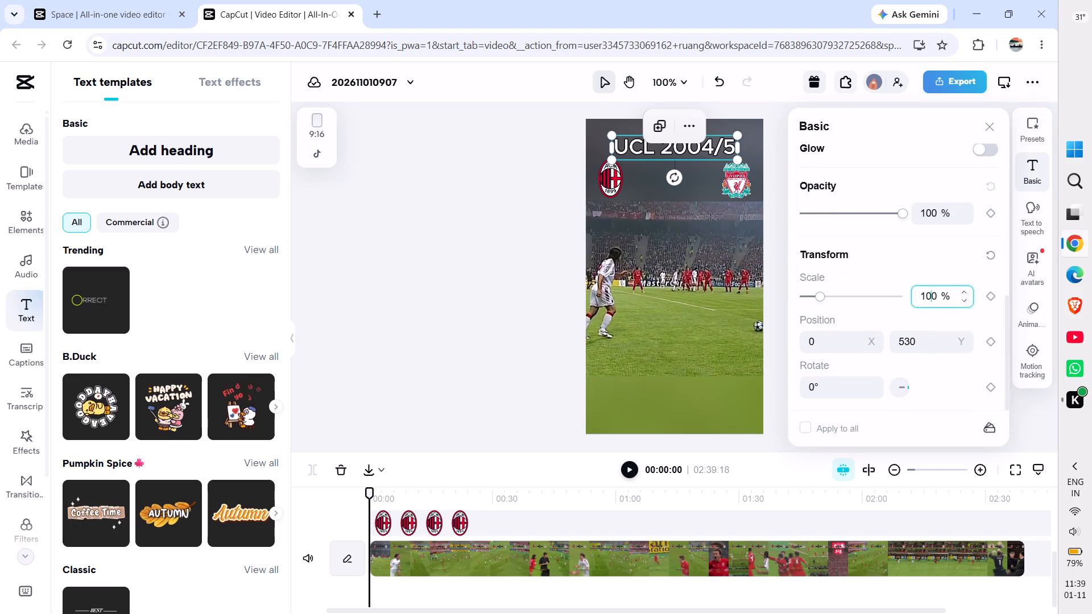
{"action": "key", "text": "BackSpace"}
{"action": "key", "text": "BackSpace"}
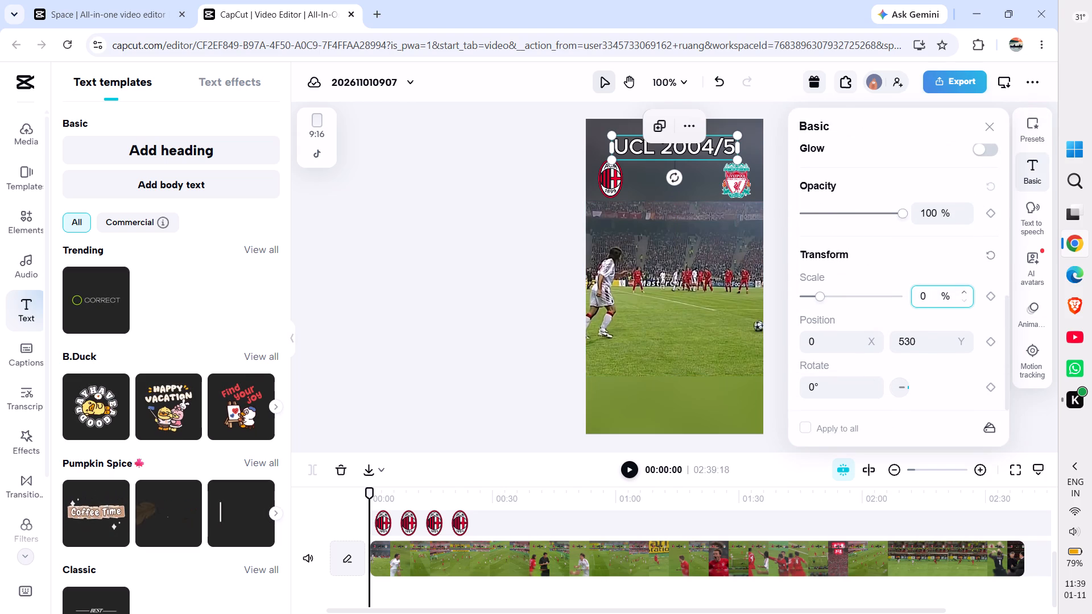
{"action": "key", "text": "7"}
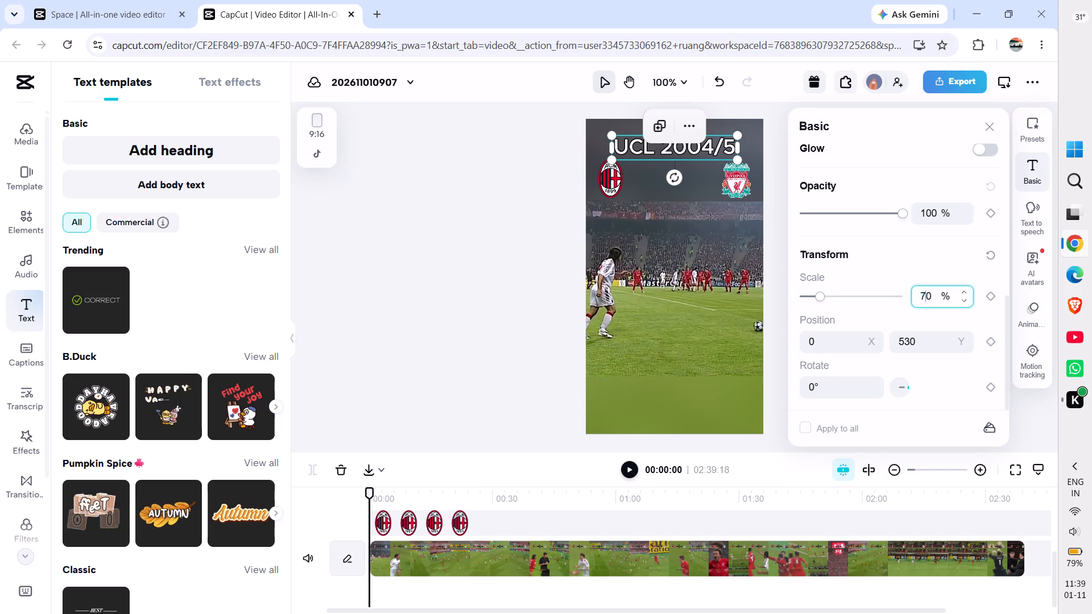
{"action": "key", "text": "Return"}
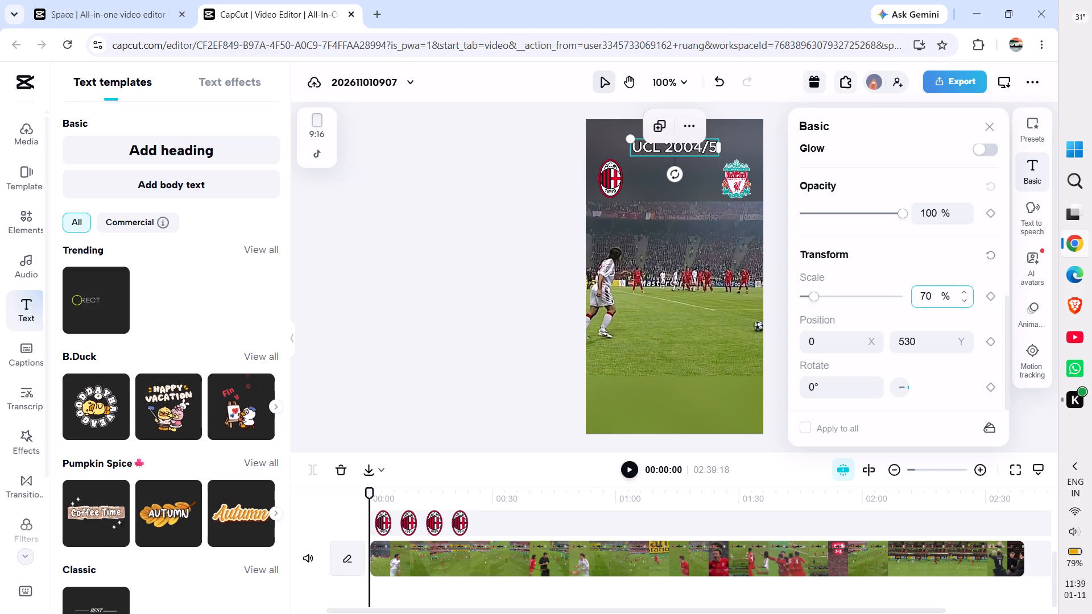
{"action": "left_click", "coordinate": [456, 229]}
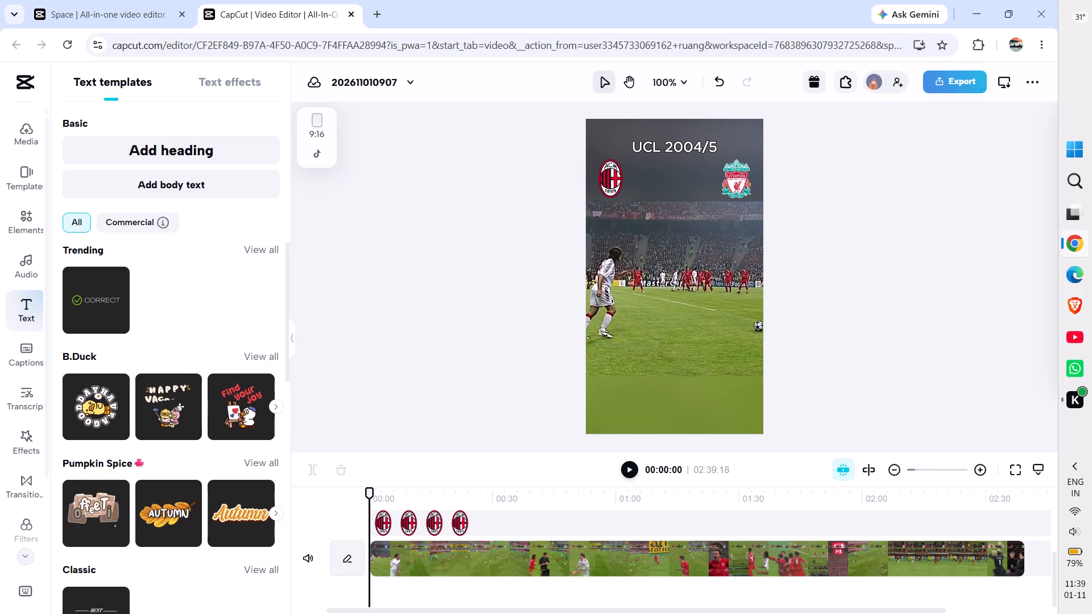
Add another heading at the start of the video and replace its placeholder text with "Final".
{"action": "left_click", "coordinate": [163, 157]}
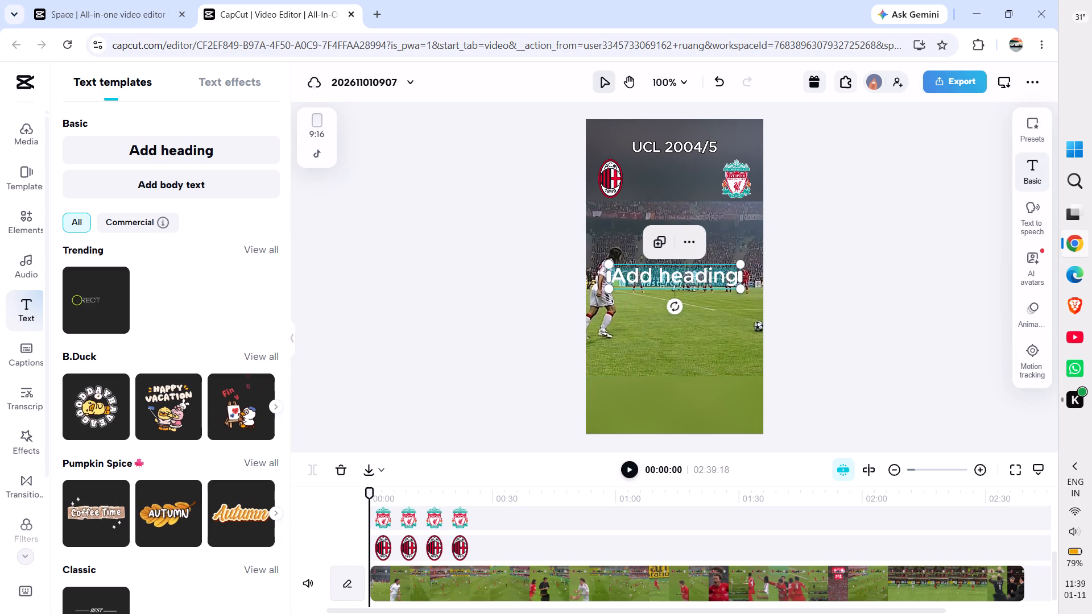
{"action": "left_click", "coordinate": [1041, 177]}
{"action": "left_click", "coordinate": [919, 179]}
{"action": "key", "text": "BackSpace"}
{"action": "key", "text": "BackSpace"}
{"action": "key", "text": "BackSpace"}
{"action": "key", "text": "BackSpace"}
{"action": "key", "text": "BackSpace"}
{"action": "key", "text": "BackSpace"}
{"action": "key", "text": "BackSpace"}
{"action": "key", "text": "BackSpace"}
{"action": "key", "text": "BackSpace"}
{"action": "key", "text": "BackSpace"}
{"action": "key", "text": "BackSpace"}
{"action": "key", "text": "BackSpace"}
{"action": "key", "text": "BackSpace"}
{"action": "key", "text": "BackSpace"}
{"action": "key", "text": "BackSpace"}
{"action": "key", "text": "BackSpace"}
{"action": "key", "text": "BackSpace"}
{"action": "key", "text": "BackSpace"}
{"action": "key", "text": "BackSpace"}
{"action": "key", "text": "BackSpace"}
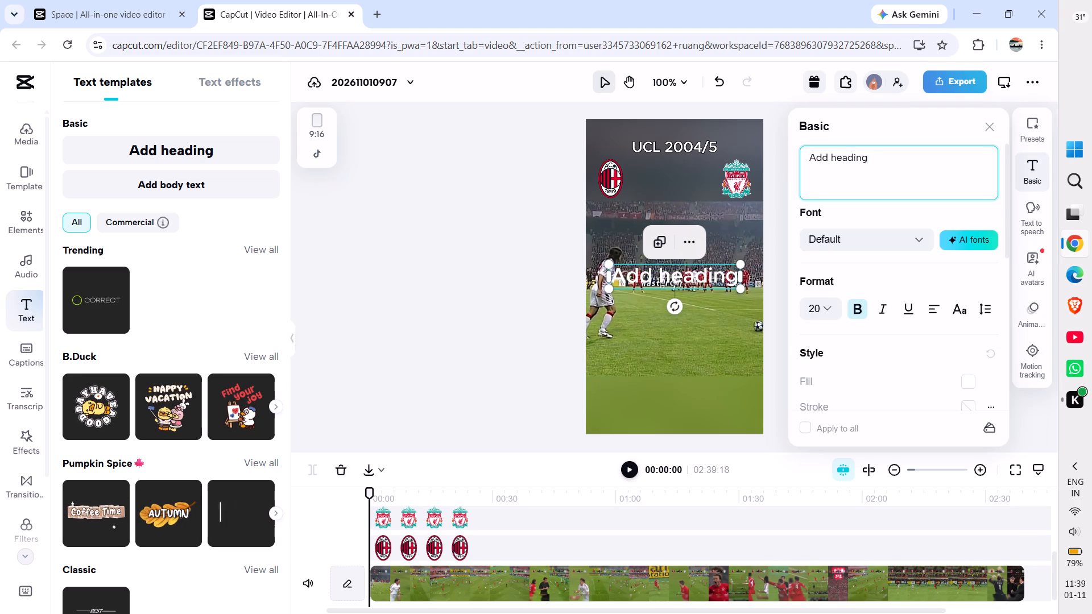
{"action": "type", "text": "FIN"}
{"action": "key", "text": "BackSpace"}
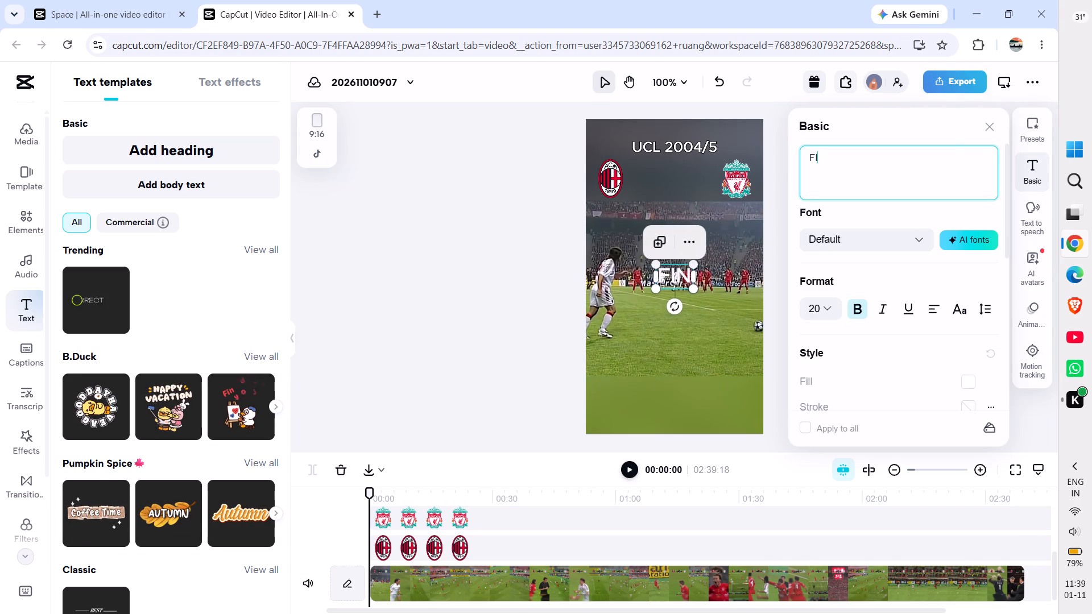
{"action": "key", "text": "BackSpace"}
{"action": "key", "text": "BackSpace"}
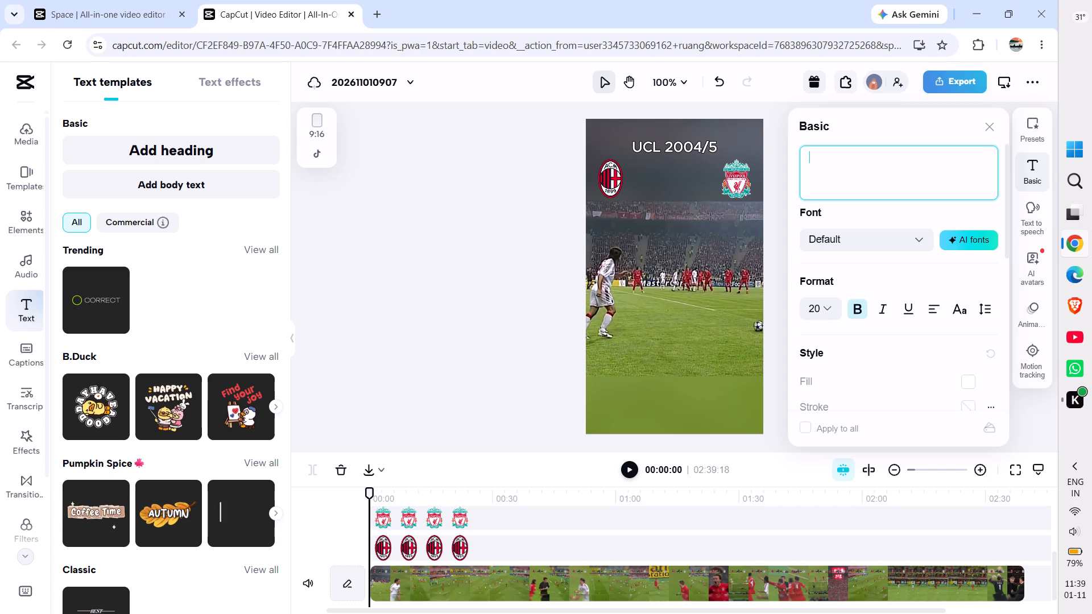
{"action": "key", "text": "f"}
{"action": "type", "text": "inal"}
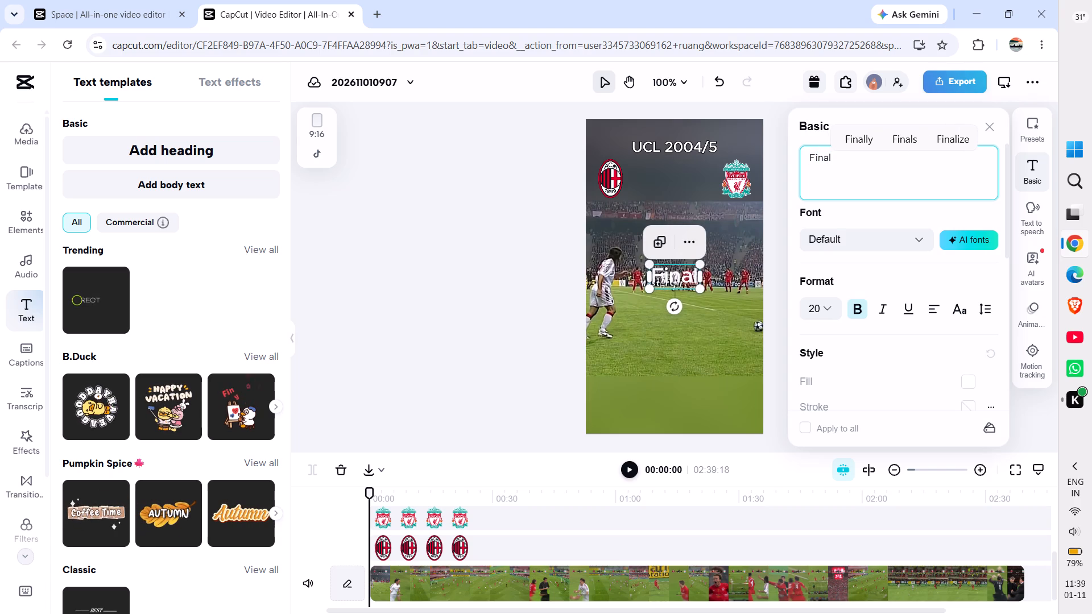
Apply the white, black-outlined preset to the "Final" heading and change its fill to pale yellow #ffebbe.
{"action": "left_click", "coordinate": [1039, 136]}
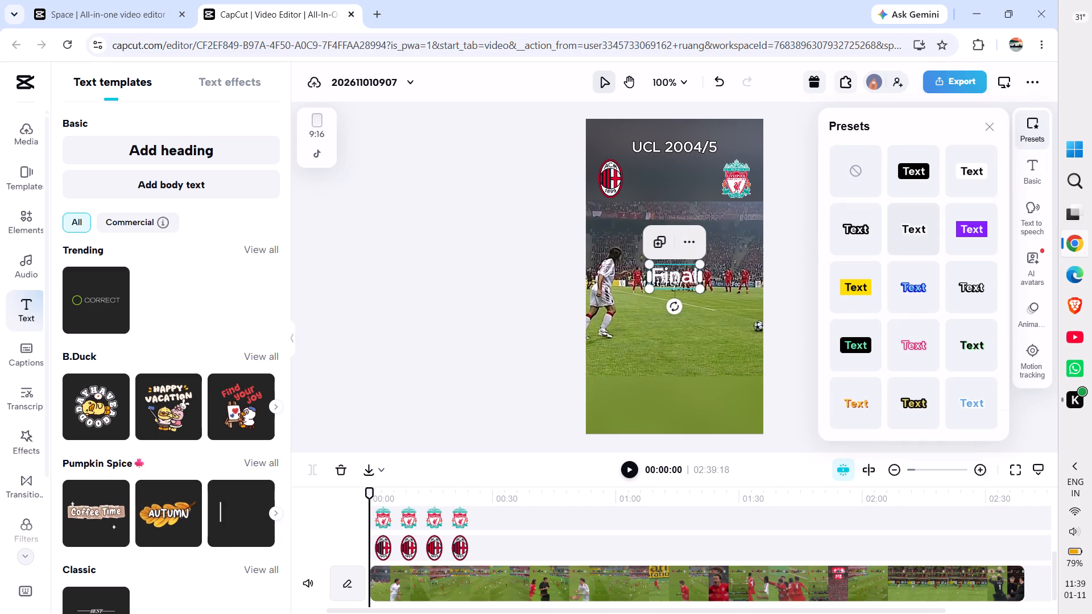
{"action": "left_click", "coordinate": [859, 231]}
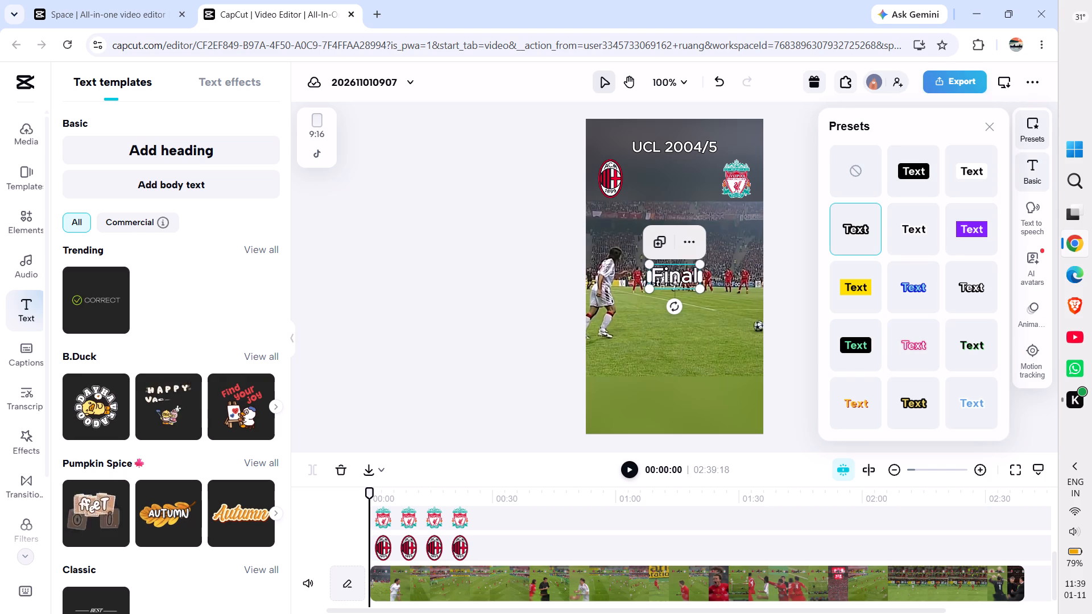
{"action": "left_click", "coordinate": [1031, 163]}
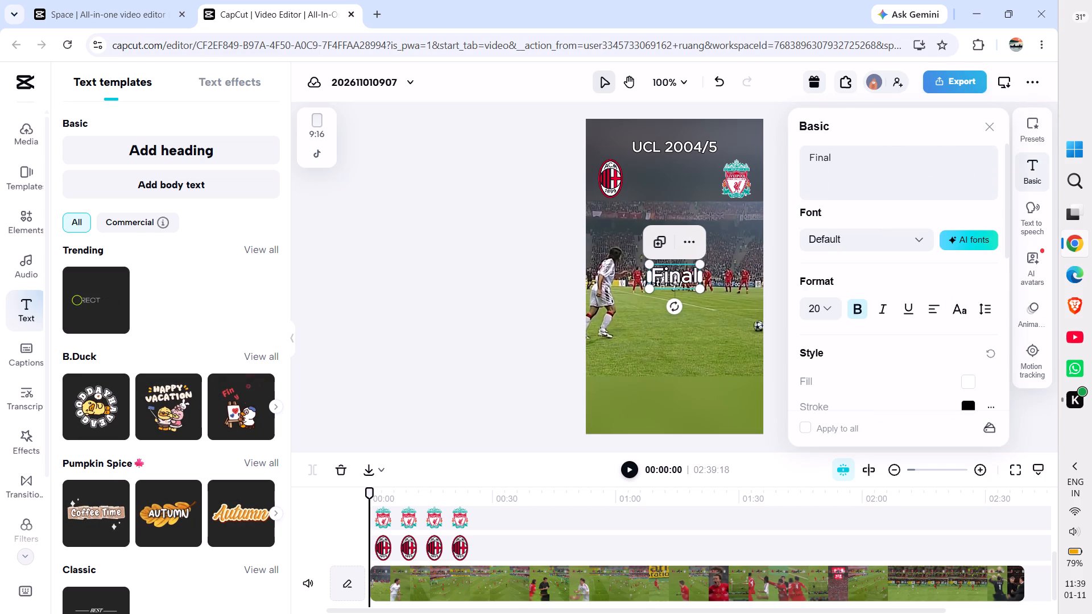
{"action": "left_click", "coordinate": [968, 379]}
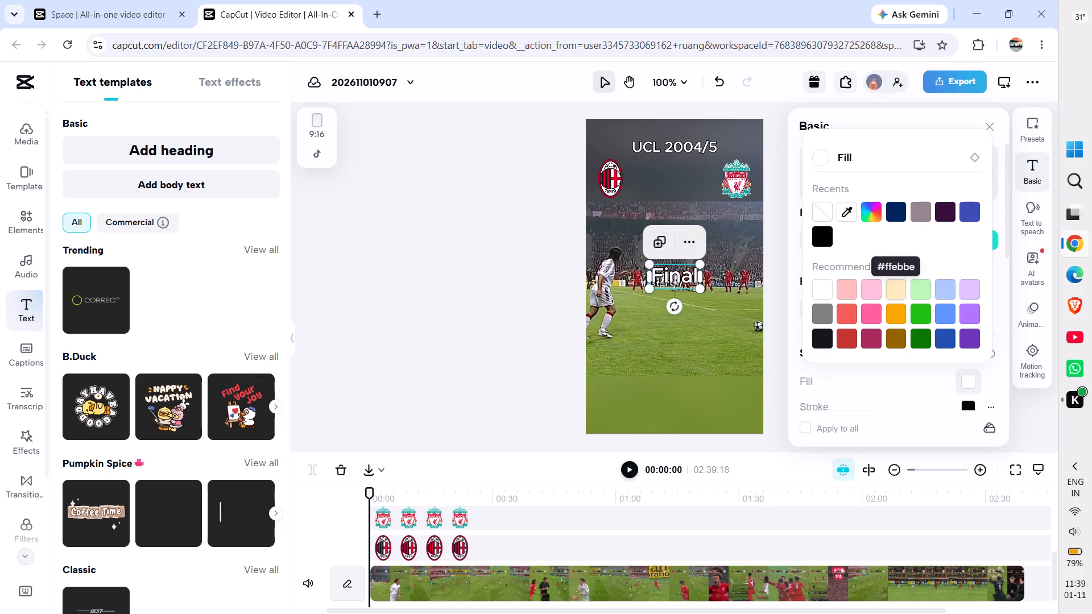
{"action": "left_click", "coordinate": [892, 289]}
{"action": "left_click", "coordinate": [515, 223]}
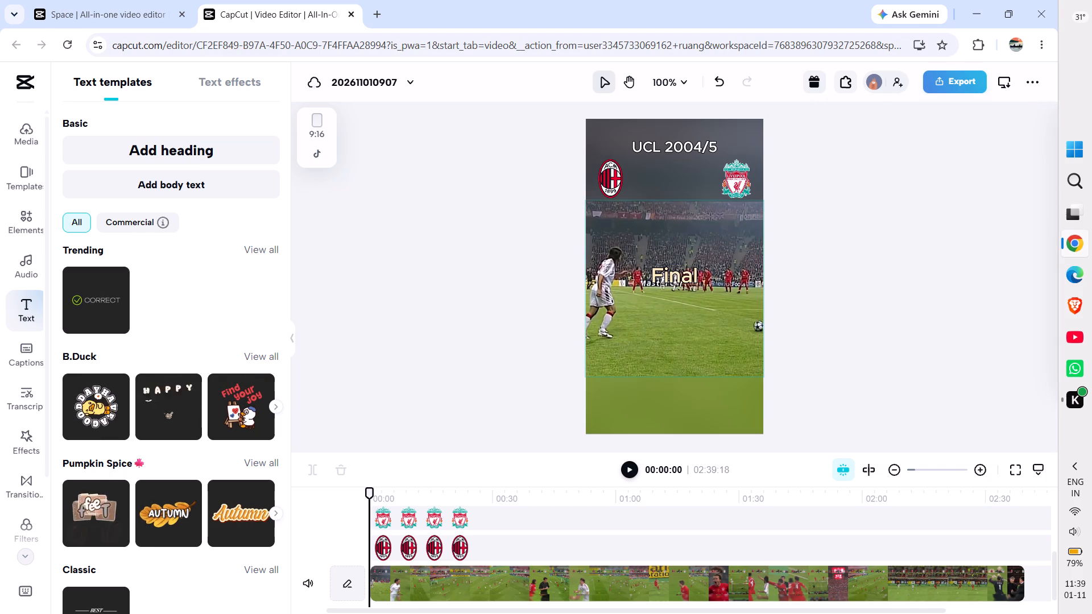
Move the "Final" heading just below "UCL 2004/5", to about X 0, Y 450, and set its scale to 60%.
{"action": "left_click_drag", "start_coordinate": [668, 276], "coordinate": [671, 165]}
{"action": "scroll", "coordinate": [919, 296], "scroll_direction": "down", "scroll_amount": 5}
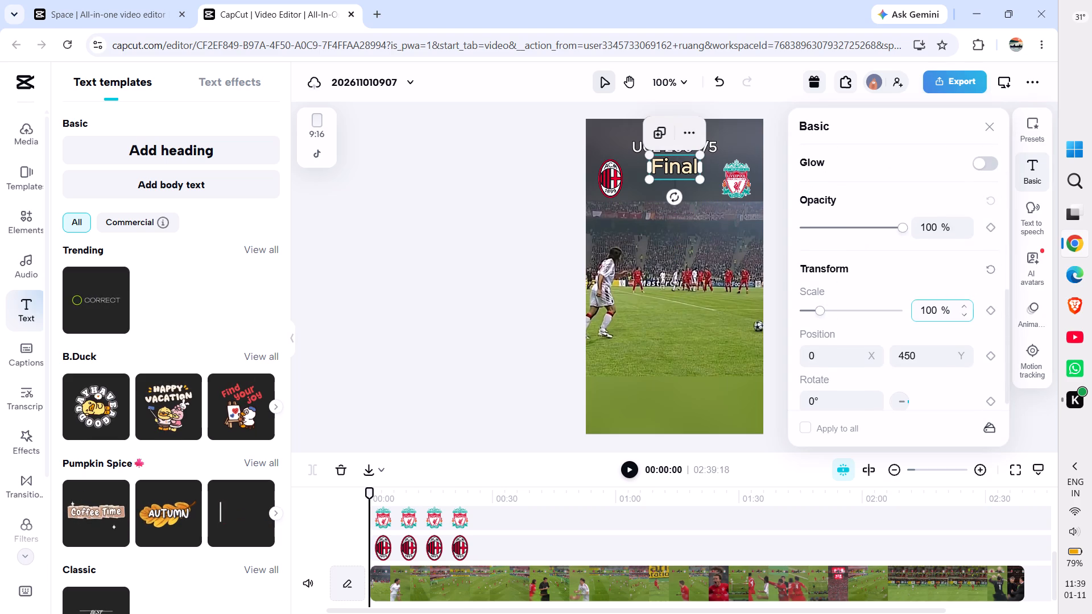
{"action": "left_click", "coordinate": [930, 313]}
{"action": "key", "text": "BackSpace"}
{"action": "key", "text": "BackSpace"}
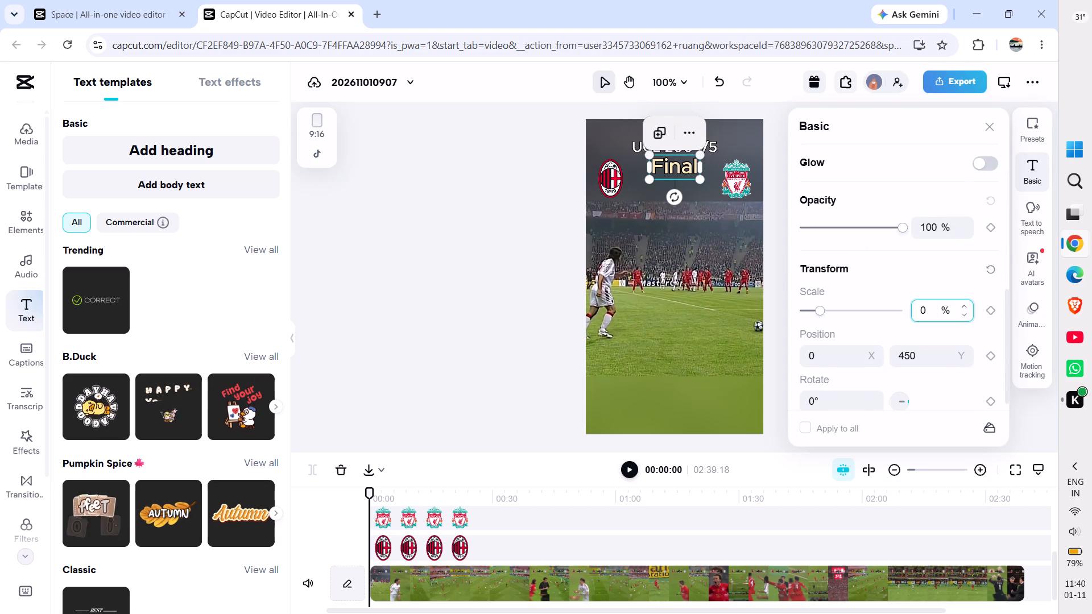
{"action": "key", "text": "BackSpace"}
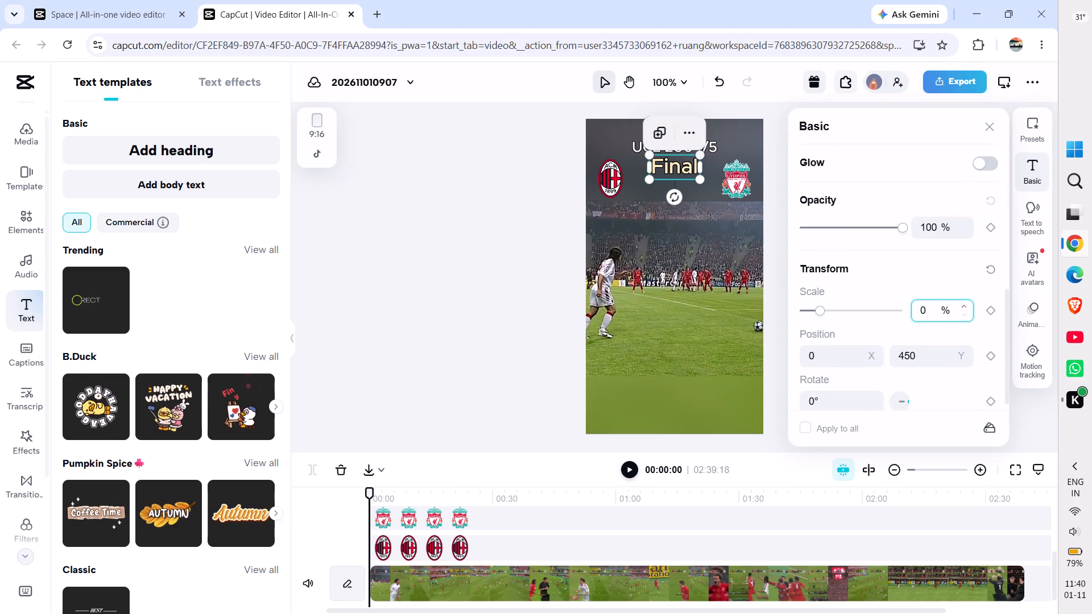
{"action": "key", "text": "5"}
{"action": "key", "text": "Return"}
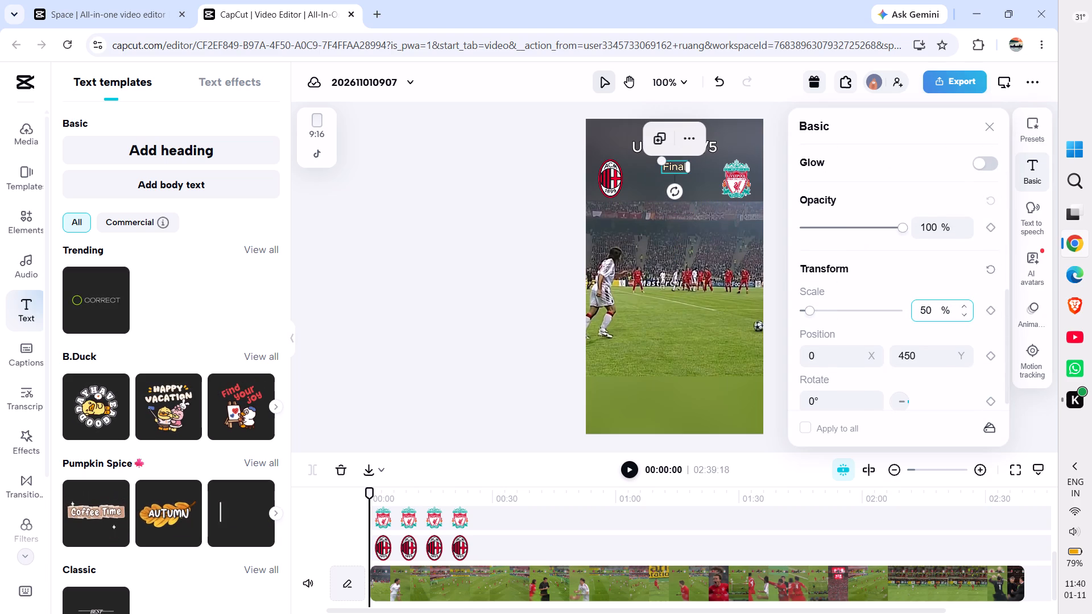
{"action": "left_click", "coordinate": [925, 313]}
{"action": "key", "text": "BackSpace"}
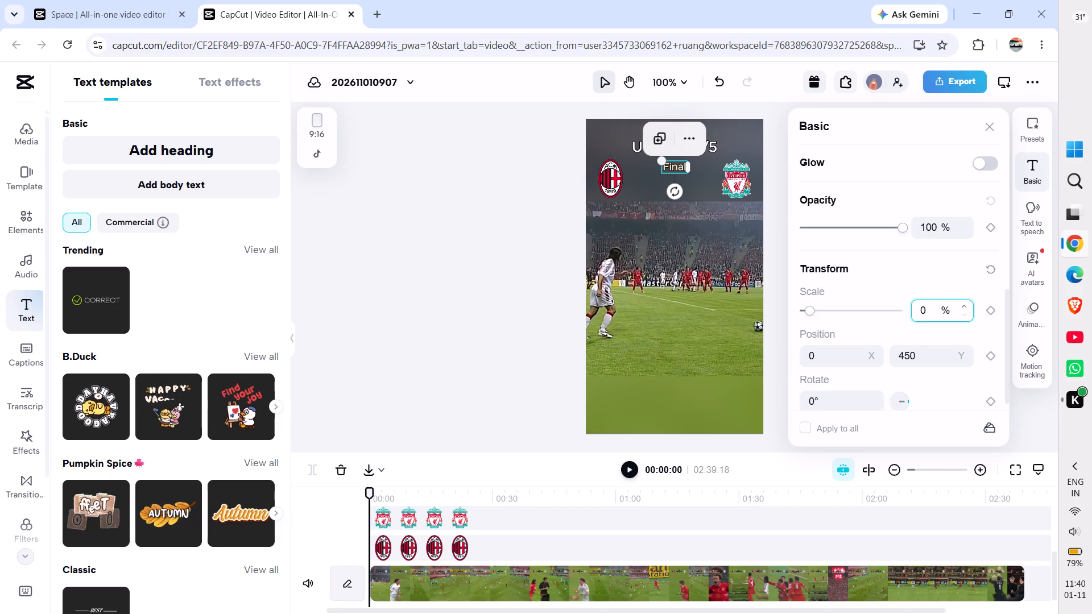
{"action": "key", "text": "6"}
{"action": "key", "text": "Return"}
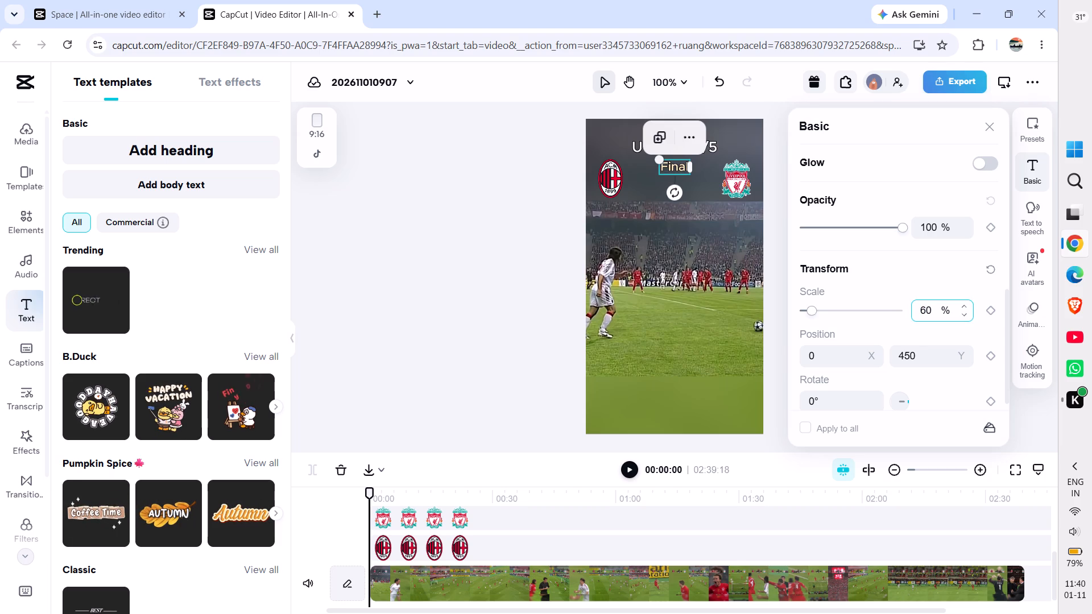
{"action": "left_click", "coordinate": [500, 309]}
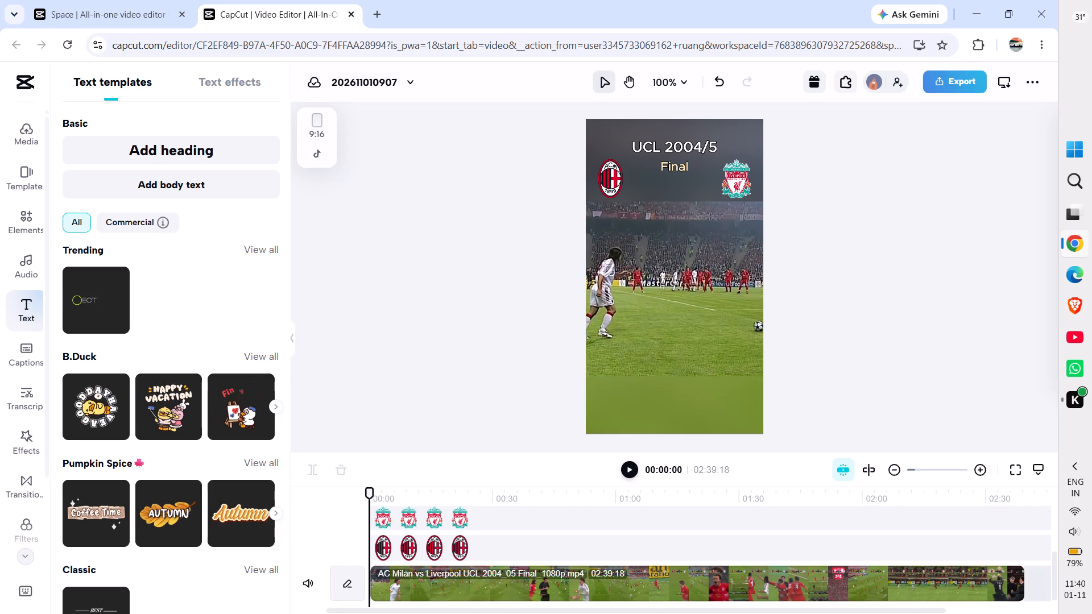
Add a third heading at the start of the video and replace its placeholder text with "0 - 0".
{"action": "scroll", "coordinate": [419, 534], "scroll_direction": "up", "scroll_amount": 5}
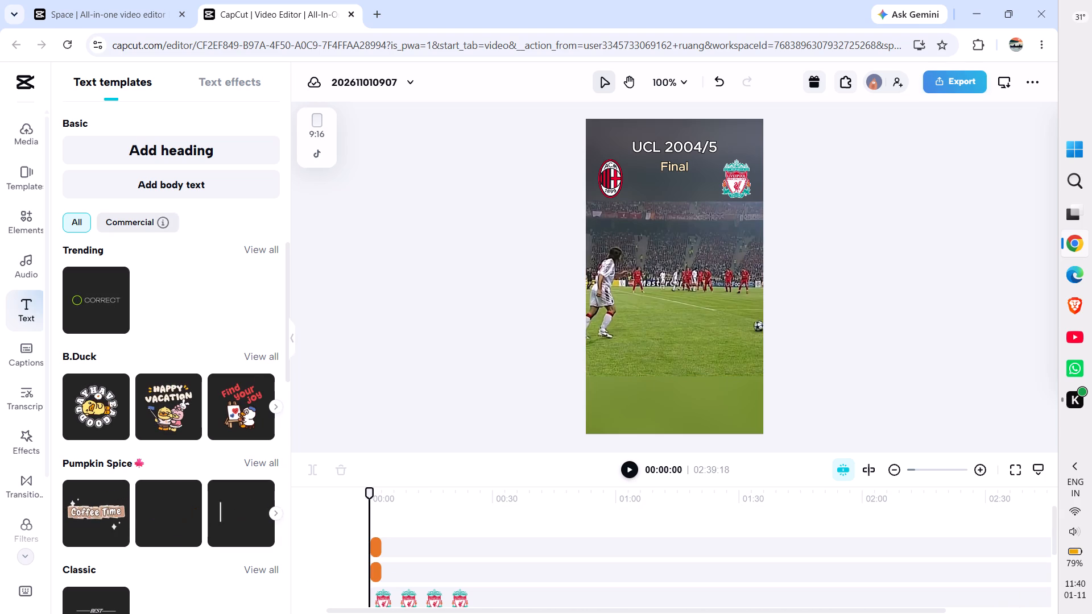
{"action": "left_click", "coordinate": [159, 138]}
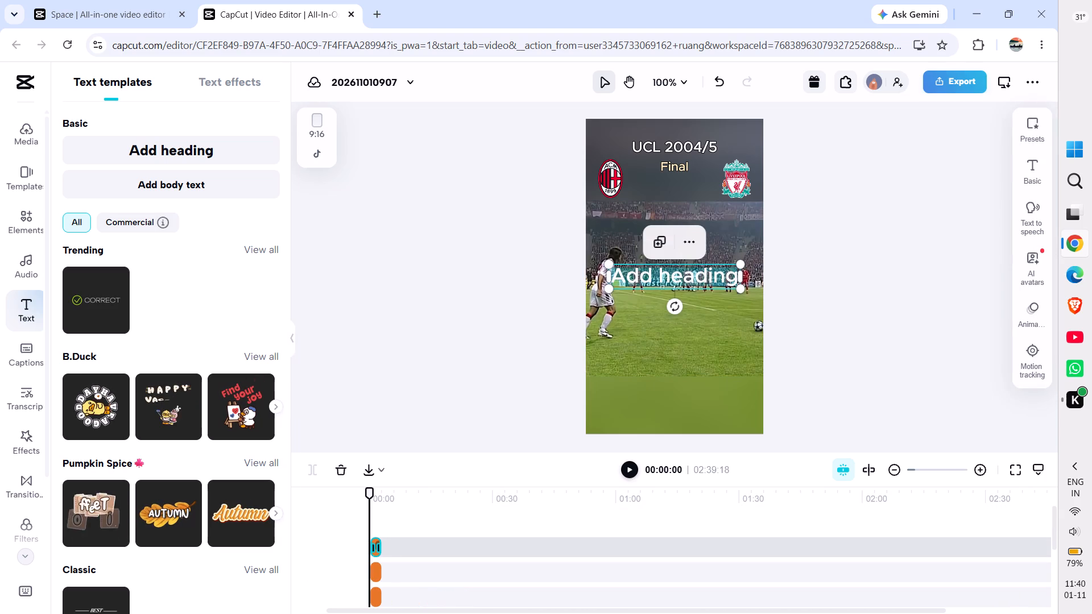
{"action": "left_click", "coordinate": [1038, 176]}
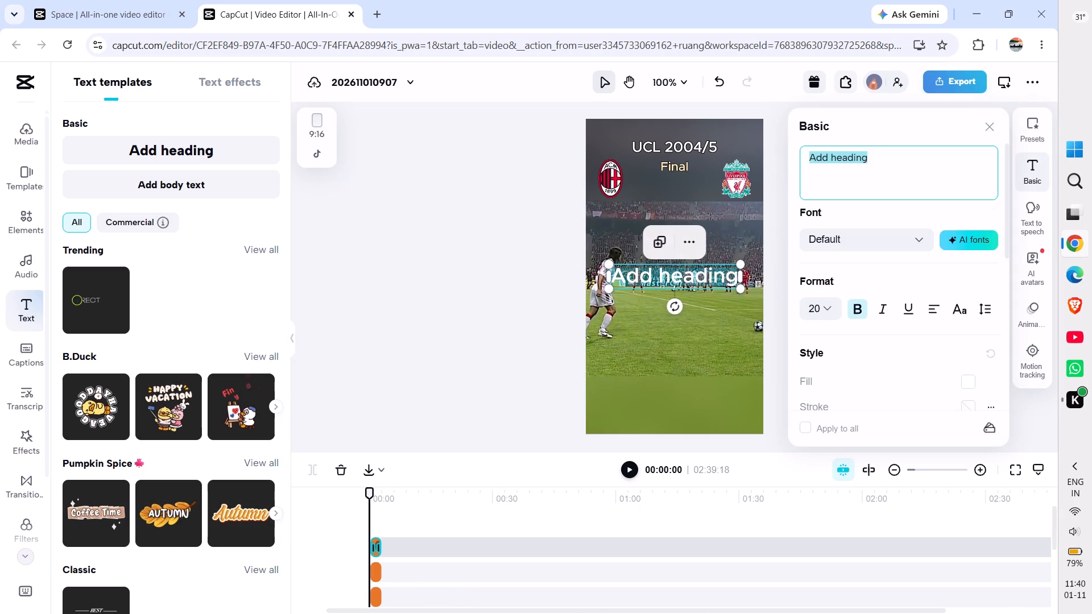
{"action": "left_click", "coordinate": [915, 164]}
{"action": "key", "text": "BackSpace"}
{"action": "key", "text": "BackSpace"}
{"action": "key", "text": "BackSpace"}
{"action": "key", "text": "BackSpace"}
{"action": "key", "text": "BackSpace"}
{"action": "key", "text": "BackSpace"}
{"action": "key", "text": "BackSpace"}
{"action": "key", "text": "BackSpace"}
{"action": "key", "text": "BackSpace"}
{"action": "key", "text": "BackSpace"}
{"action": "key", "text": "BackSpace"}
{"action": "key", "text": "BackSpace"}
{"action": "key", "text": "BackSpace"}
{"action": "key", "text": "BackSpace"}
{"action": "key", "text": "BackSpace"}
{"action": "key", "text": "BackSpace"}
{"action": "key", "text": "BackSpace"}
{"action": "key", "text": "BackSpace"}
{"action": "key", "text": "BackSpace"}
{"action": "key", "text": "BackSpace"}
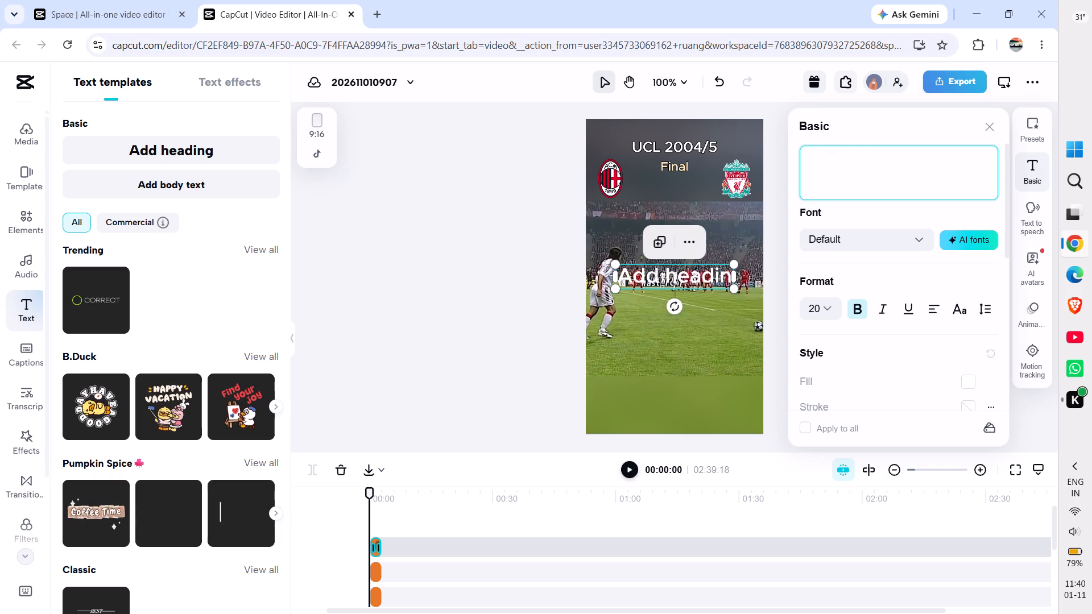
{"action": "key", "text": "0"}
{"action": "key", "text": "space"}
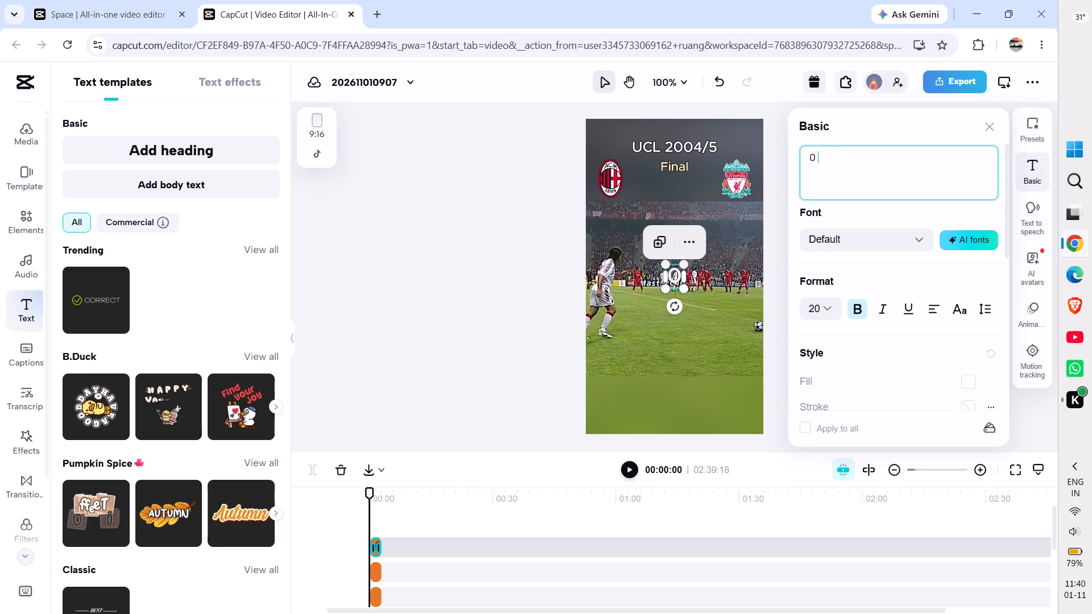
{"action": "key", "text": "minus"}
{"action": "key", "text": "space"}
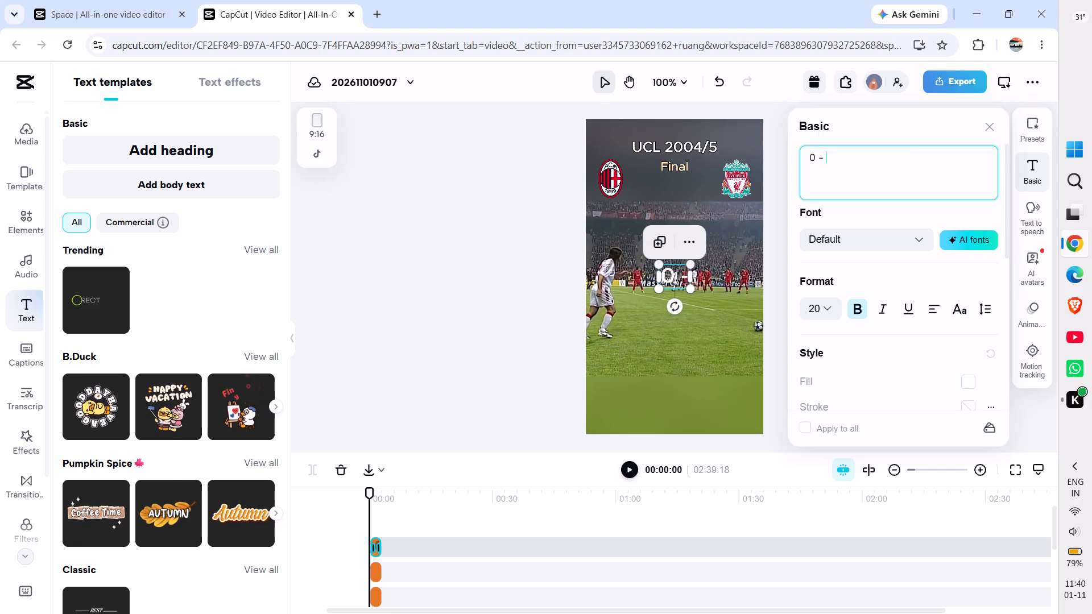
{"action": "type", "text": "0"}
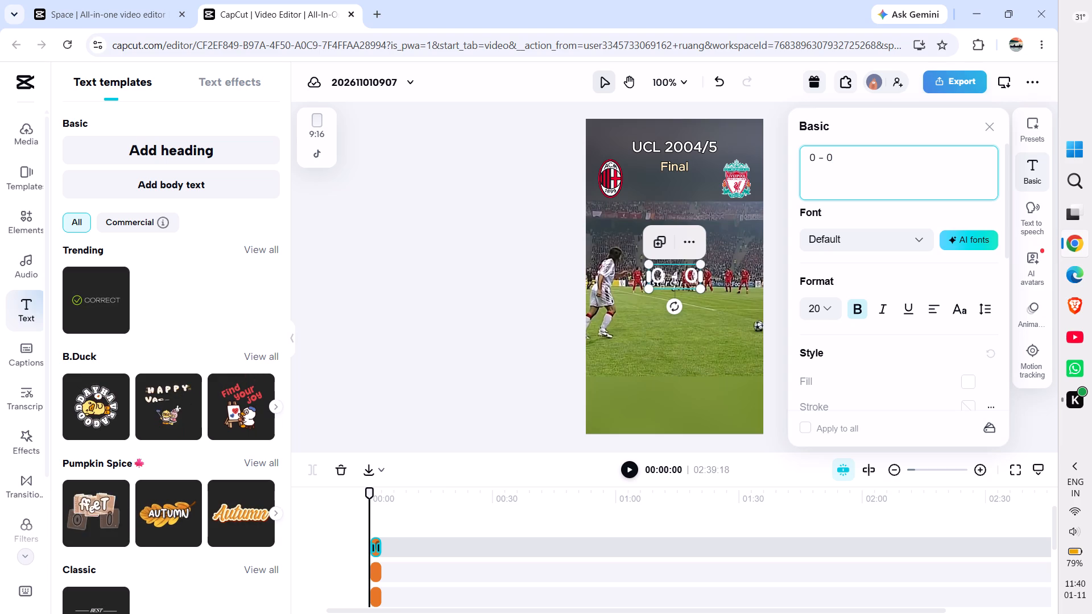
Apply the white, black-outlined preset to the "0 - 0" score heading and move it between the club crests, below "Final".
{"action": "left_click", "coordinate": [1031, 135]}
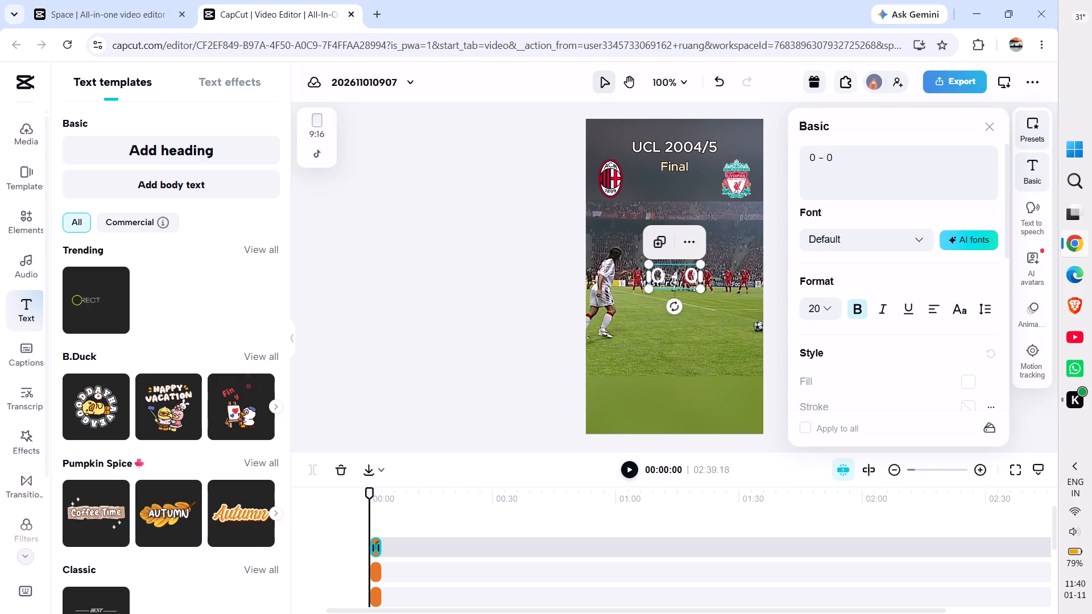
{"action": "left_click", "coordinate": [845, 227]}
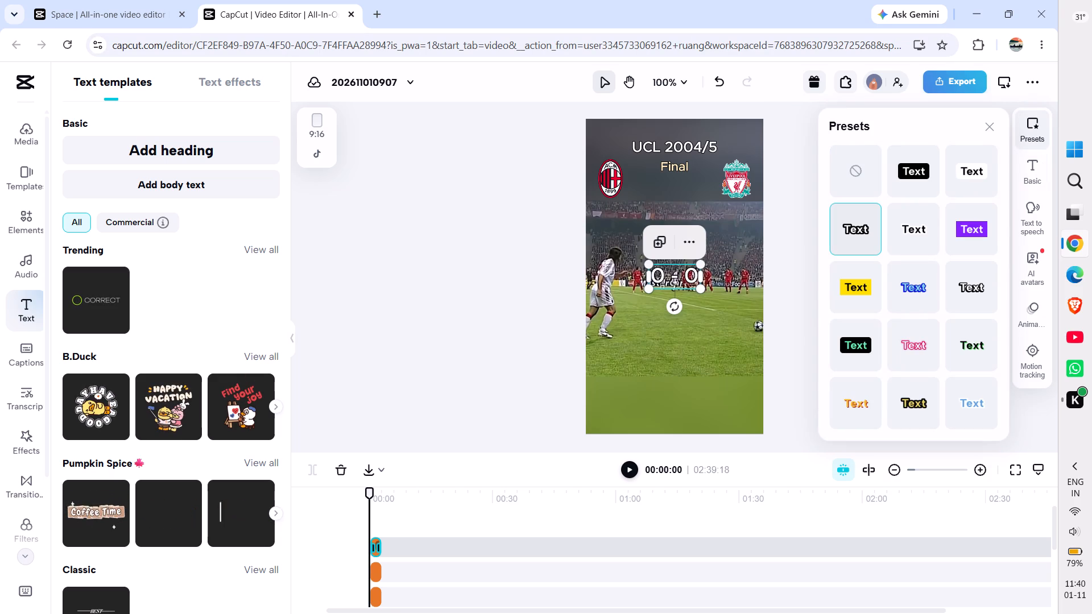
{"action": "left_click_drag", "start_coordinate": [669, 275], "coordinate": [668, 183]}
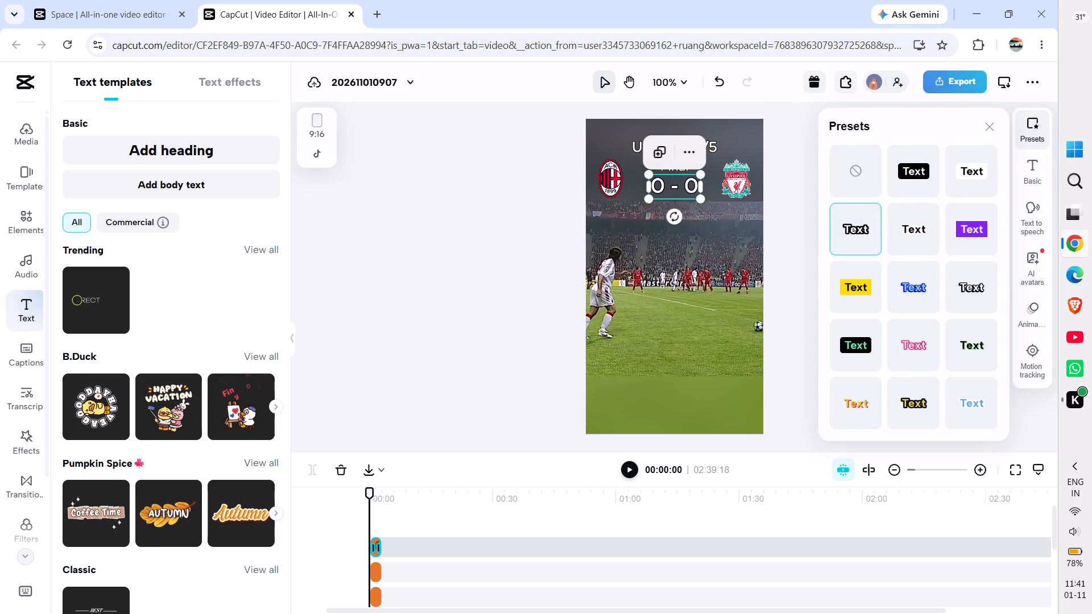
{"action": "left_click", "coordinate": [420, 252]}
Extend the AC Milan logo clip on the timeline to the end of the main video, at 02:39:18.
{"action": "key", "text": "ctrl+slash"}
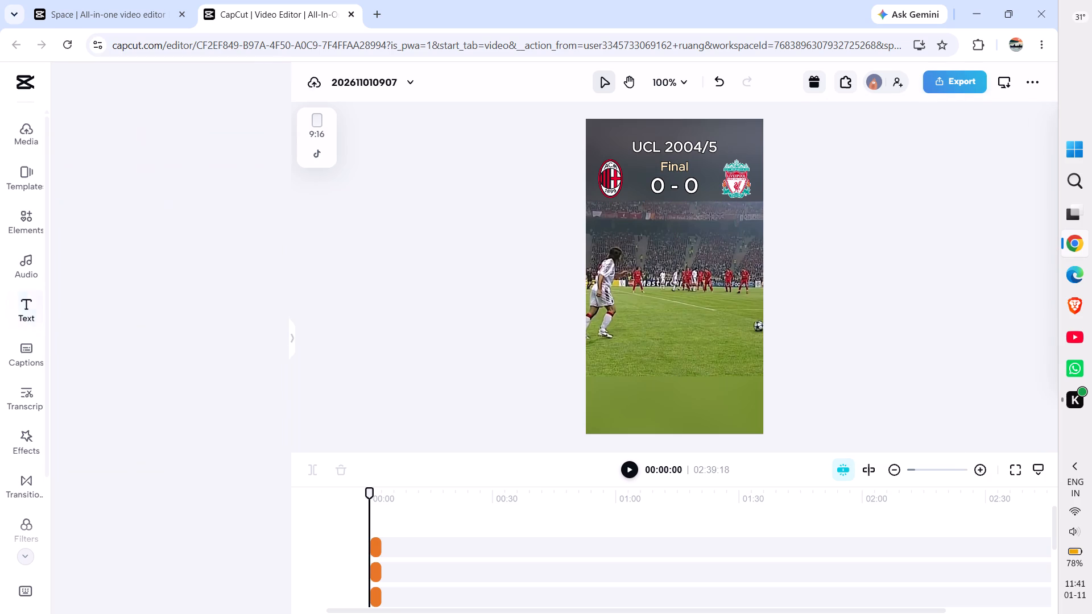
{"action": "scroll", "coordinate": [308, 550], "scroll_direction": "down", "scroll_amount": 1}
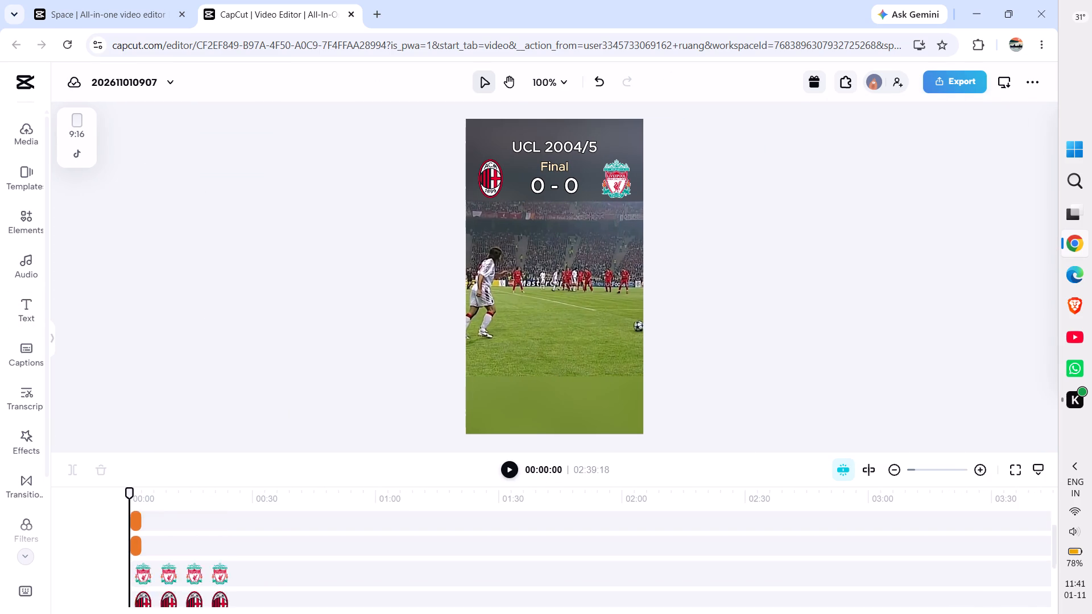
{"action": "scroll", "coordinate": [308, 550], "scroll_direction": "down", "scroll_amount": 1}
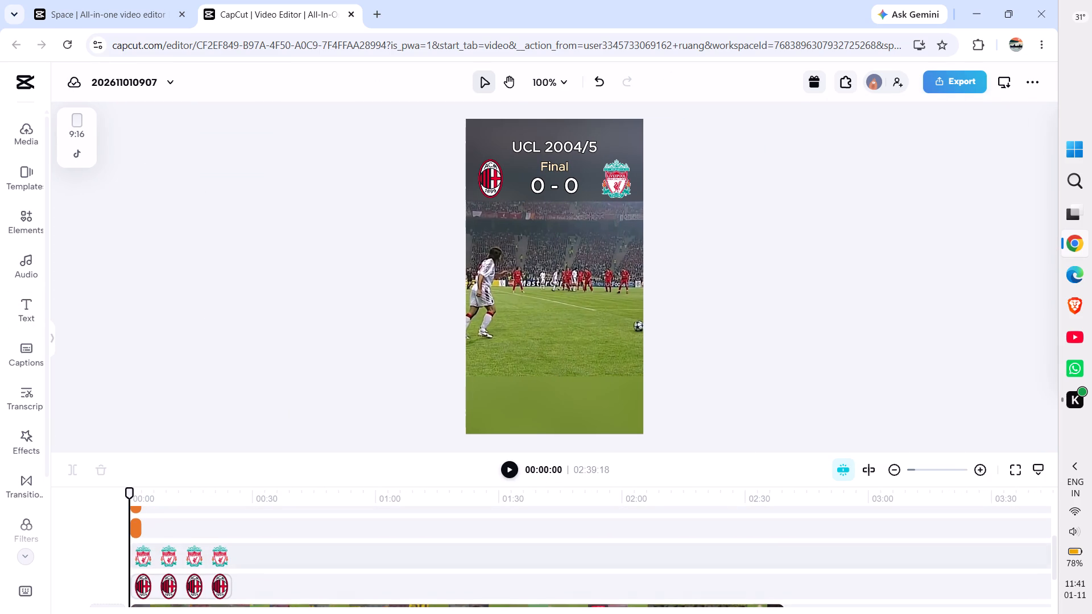
{"action": "left_click", "coordinate": [209, 579]}
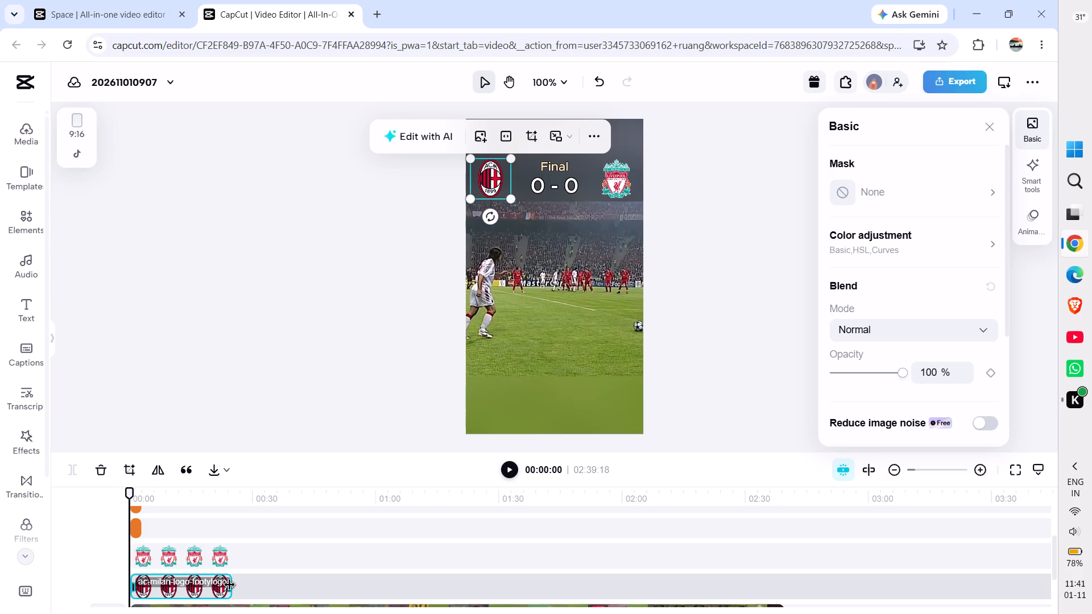
{"action": "left_click_drag", "start_coordinate": [230, 586], "coordinate": [857, 587]}
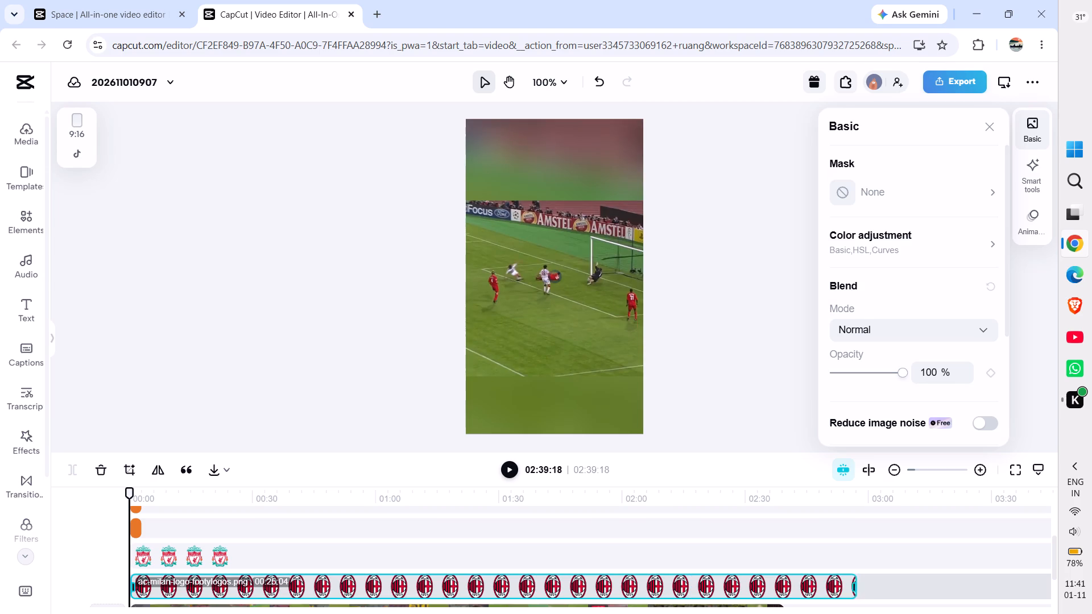
{"action": "left_click_drag", "start_coordinate": [857, 587], "coordinate": [784, 592]}
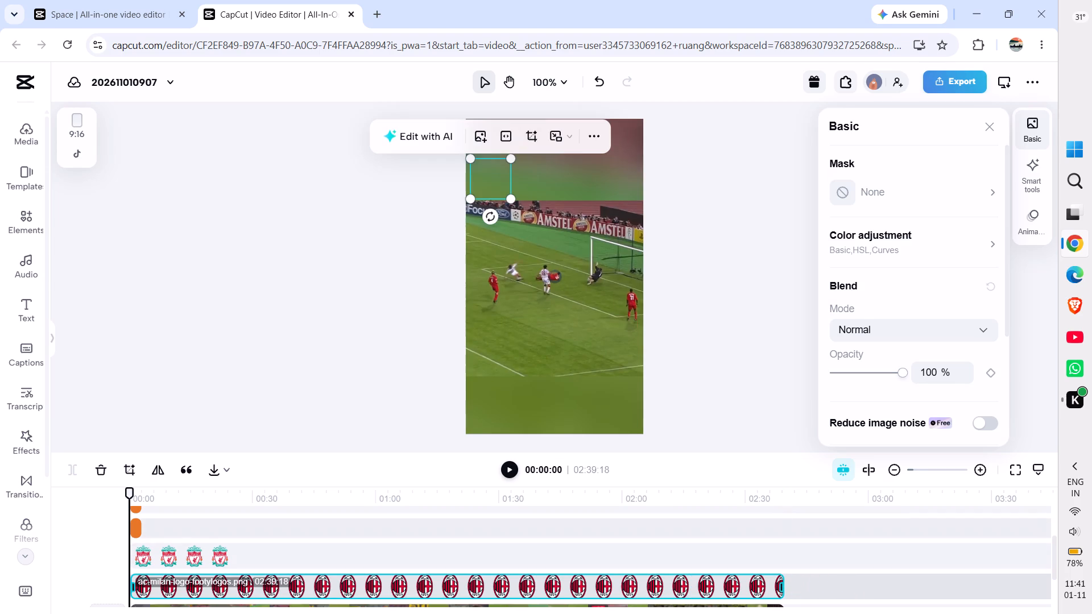
Extend the Liverpool logo clip on the timeline to the end of the main video.
{"action": "left_click", "coordinate": [210, 562]}
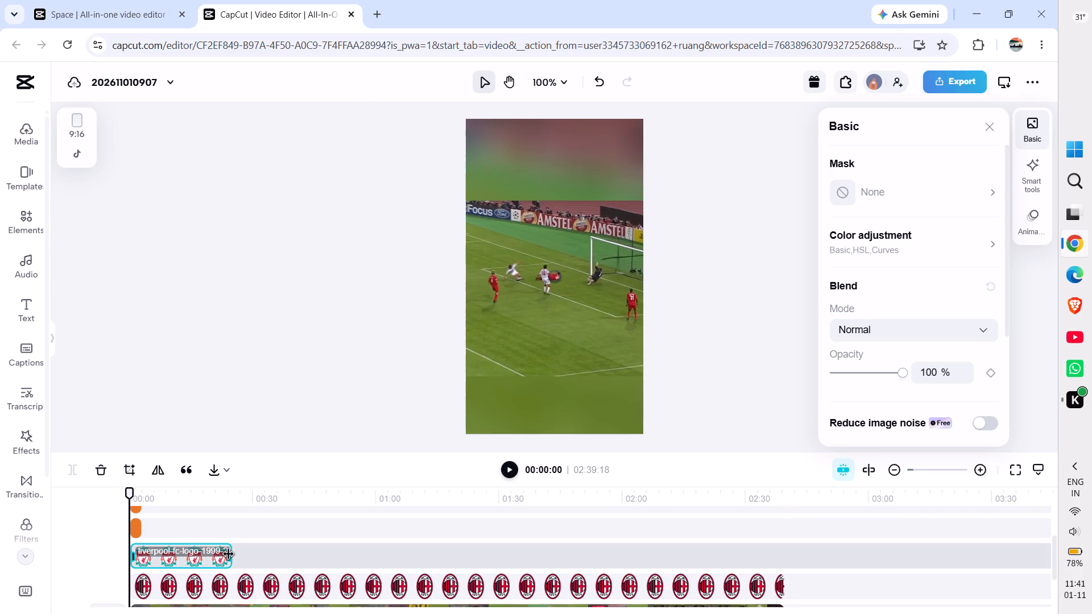
{"action": "left_click_drag", "start_coordinate": [230, 555], "coordinate": [792, 553]}
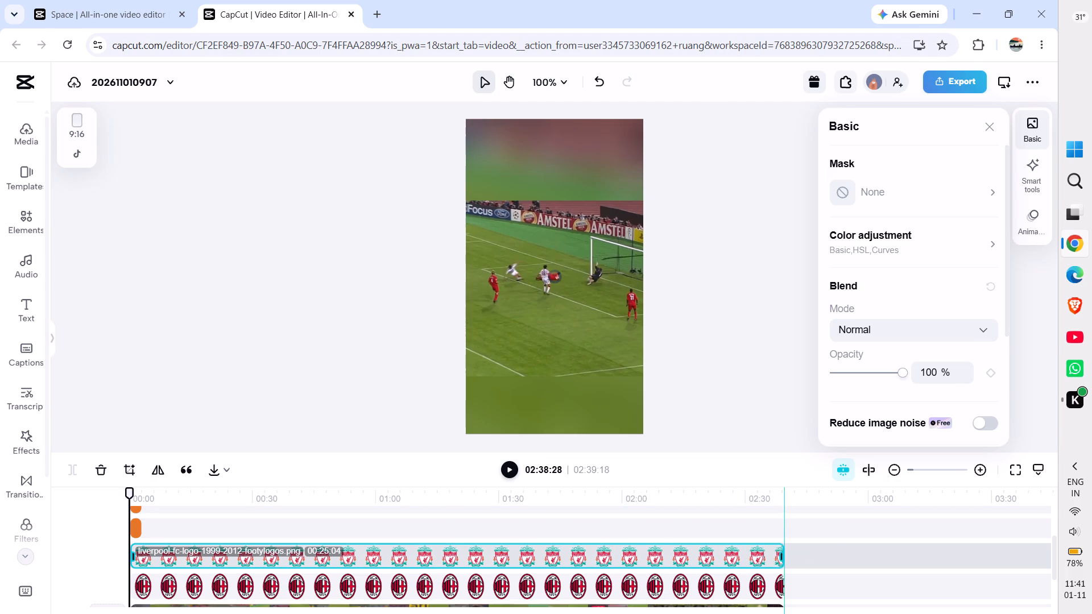
Finish extending the Liverpool logo clip on the timeline to the end of the main video, at 02:39:18.
{"action": "left_click_drag", "start_coordinate": [792, 553], "coordinate": [788, 549]}
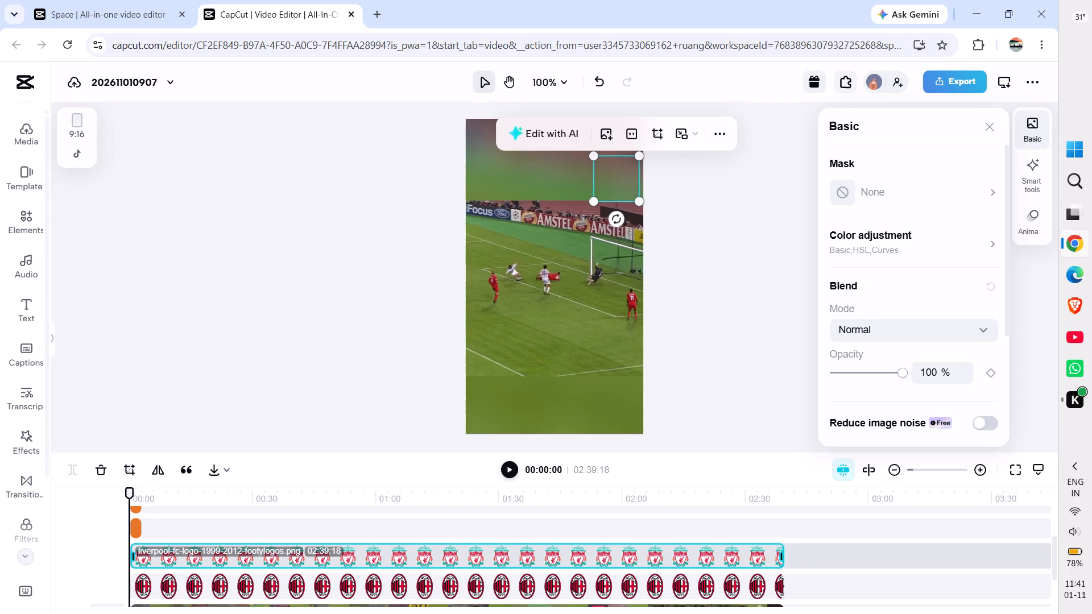
Extend the "UCL 2004/5" text clip on the timeline to the end of the main video.
{"action": "scroll", "coordinate": [516, 560], "scroll_direction": "up", "scroll_amount": 1}
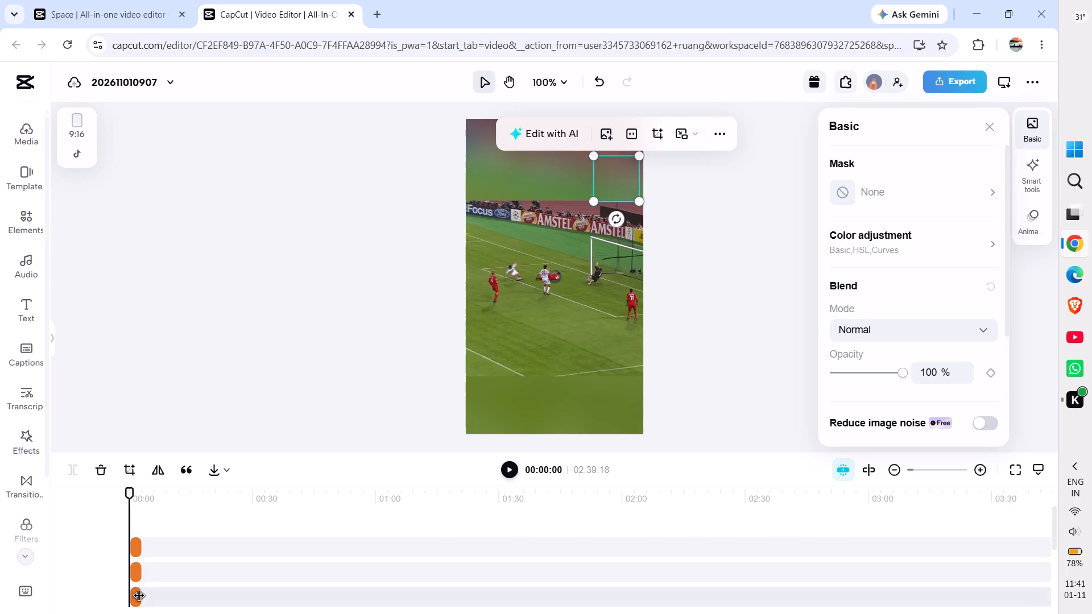
{"action": "left_click", "coordinate": [139, 596]}
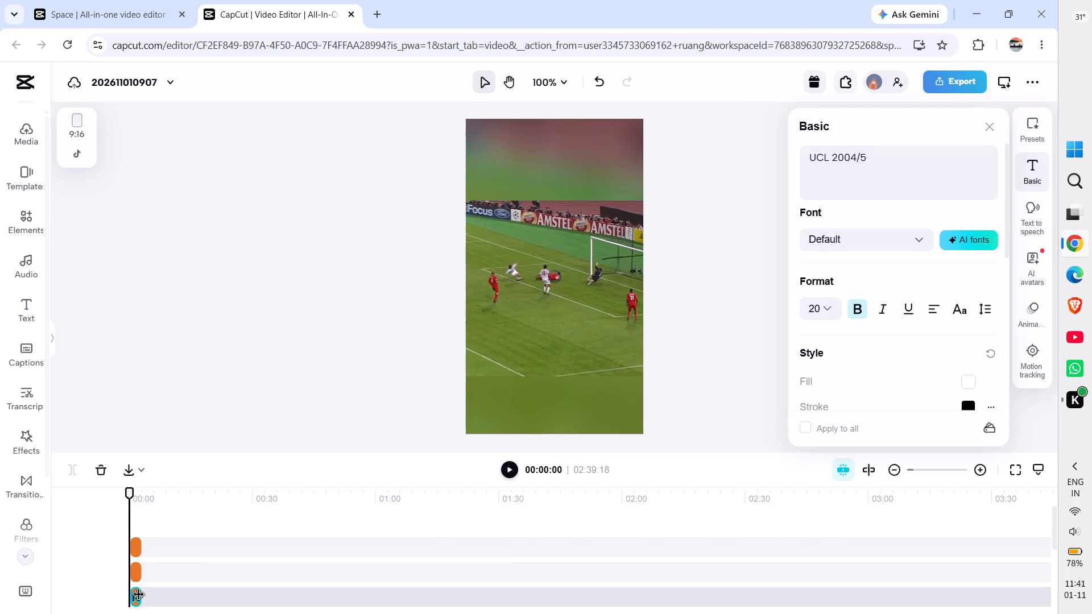
{"action": "left_click_drag", "start_coordinate": [139, 596], "coordinate": [676, 582]}
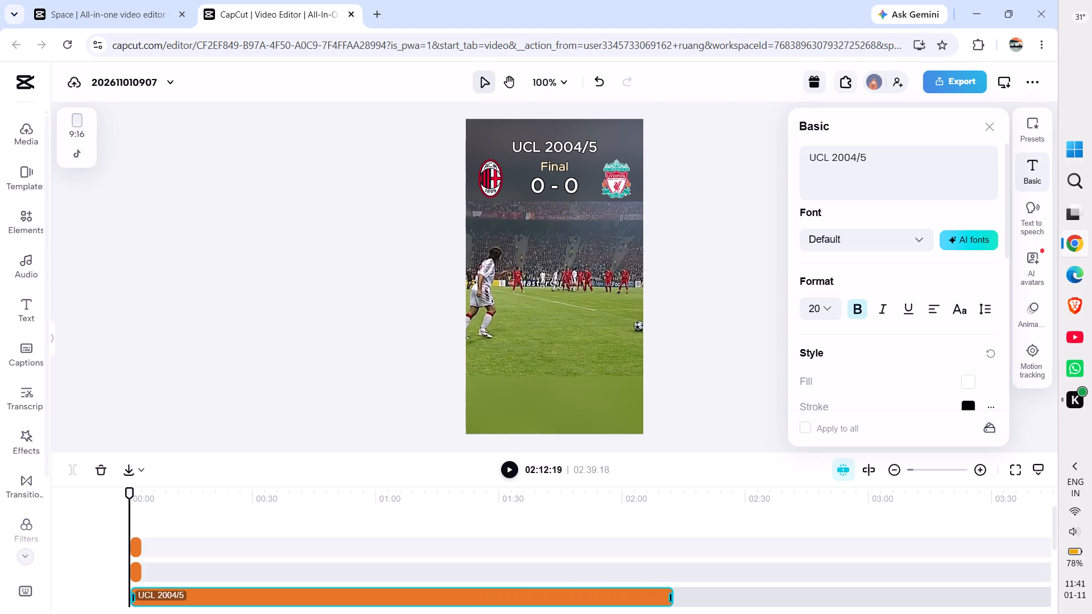
{"action": "left_click_drag", "start_coordinate": [676, 582], "coordinate": [786, 586]}
Extend the "Final" text clip on the timeline to the end of the main video.
{"action": "scroll", "coordinate": [708, 572], "scroll_direction": "up", "scroll_amount": 1}
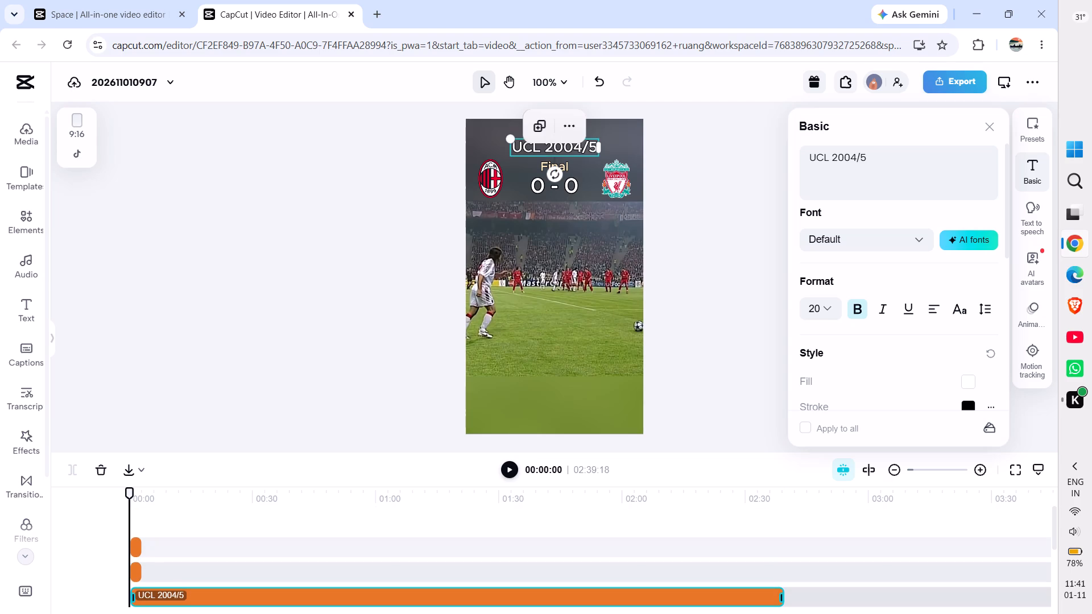
{"action": "left_click", "coordinate": [133, 573]}
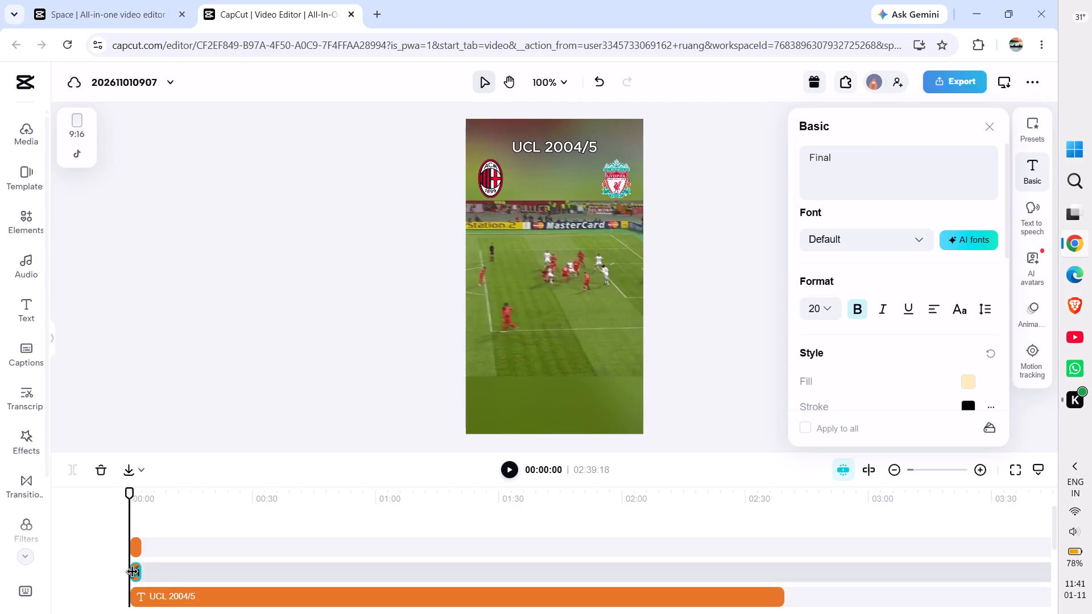
{"action": "left_click_drag", "start_coordinate": [138, 573], "coordinate": [545, 586]}
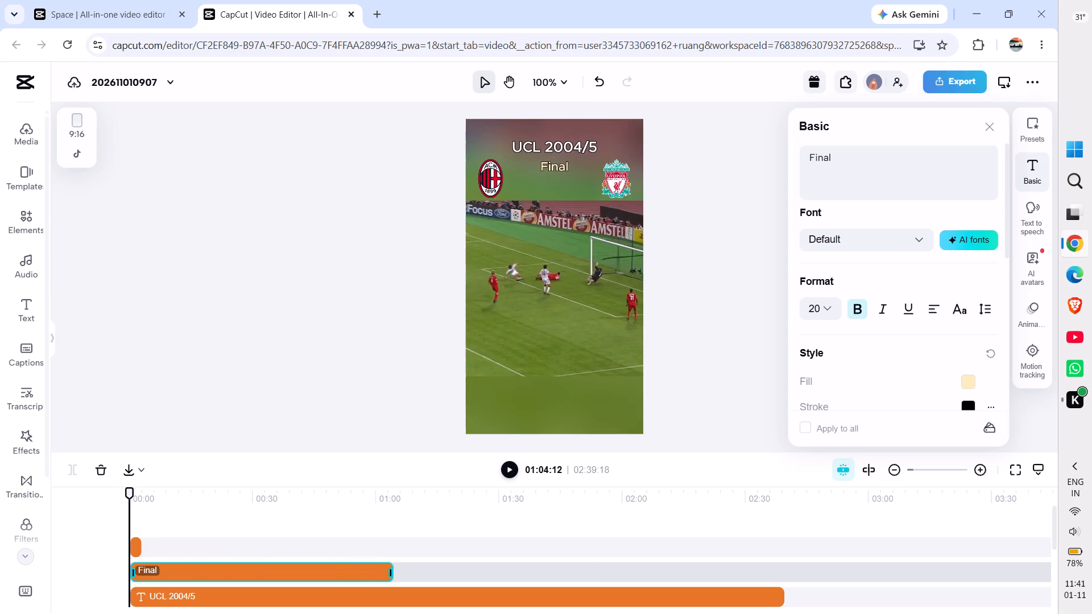
{"action": "left_click_drag", "start_coordinate": [545, 586], "coordinate": [783, 570]}
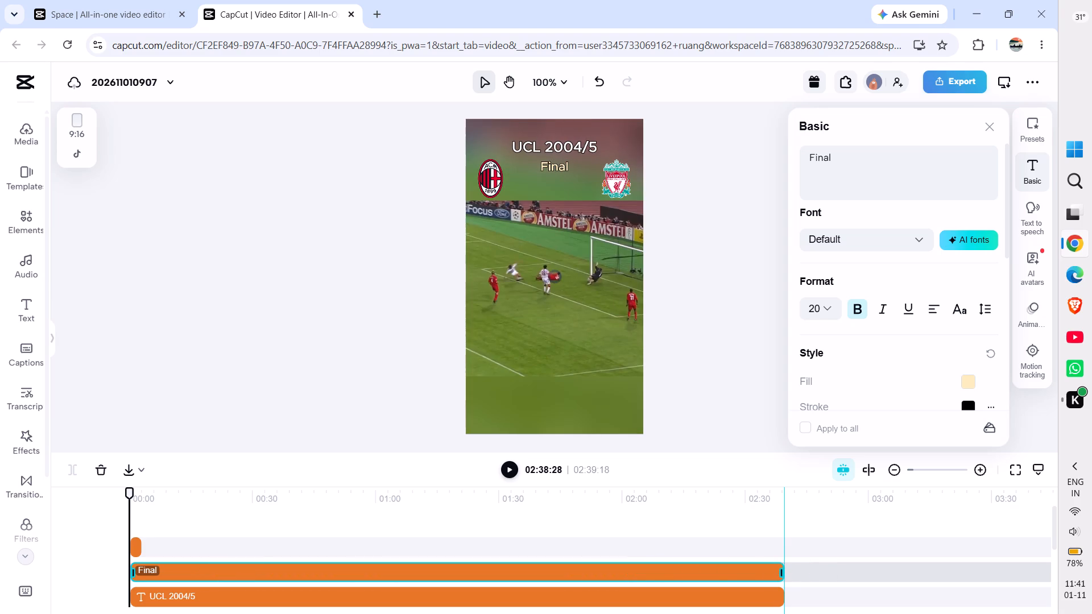
Extend the "0 - 0" score text clip to the end of the main video, at 02:39:18, and deselect it.
{"action": "left_click", "coordinate": [136, 547]}
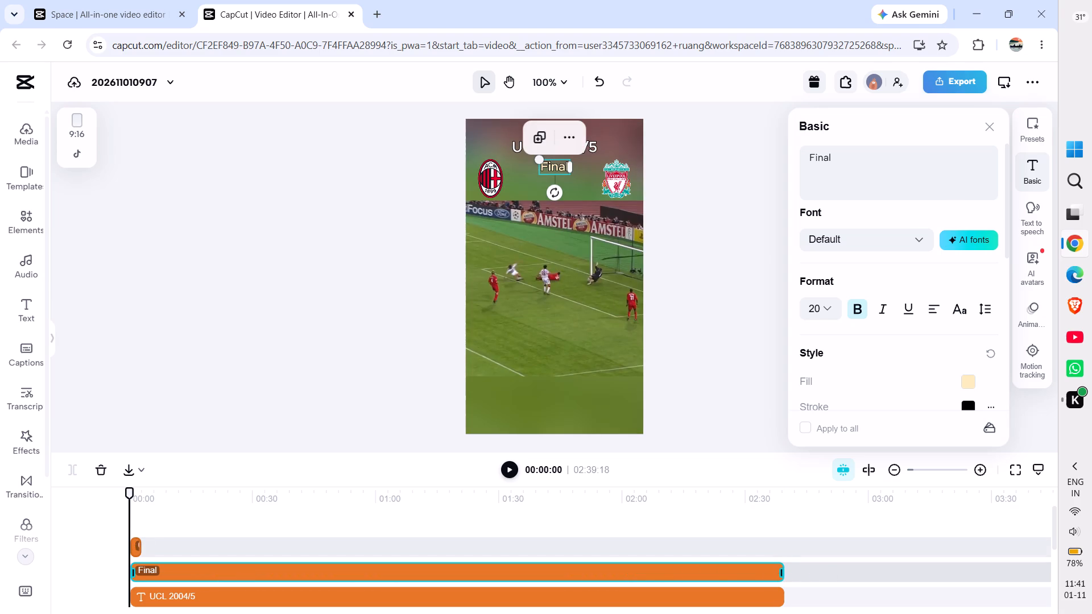
{"action": "left_click_drag", "start_coordinate": [140, 546], "coordinate": [325, 550]}
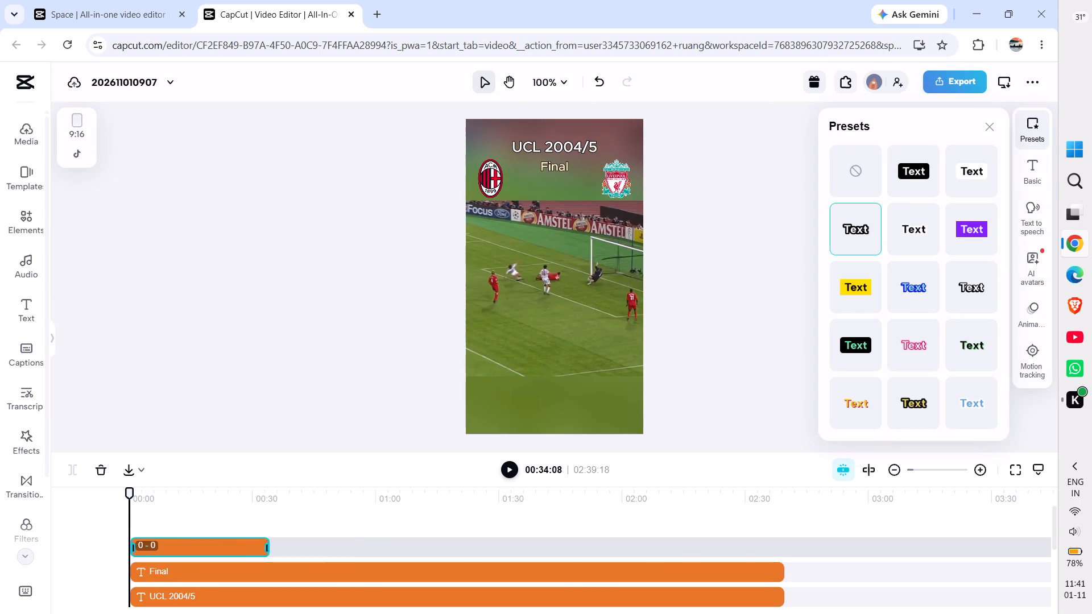
{"action": "left_click_drag", "start_coordinate": [325, 550], "coordinate": [788, 542]}
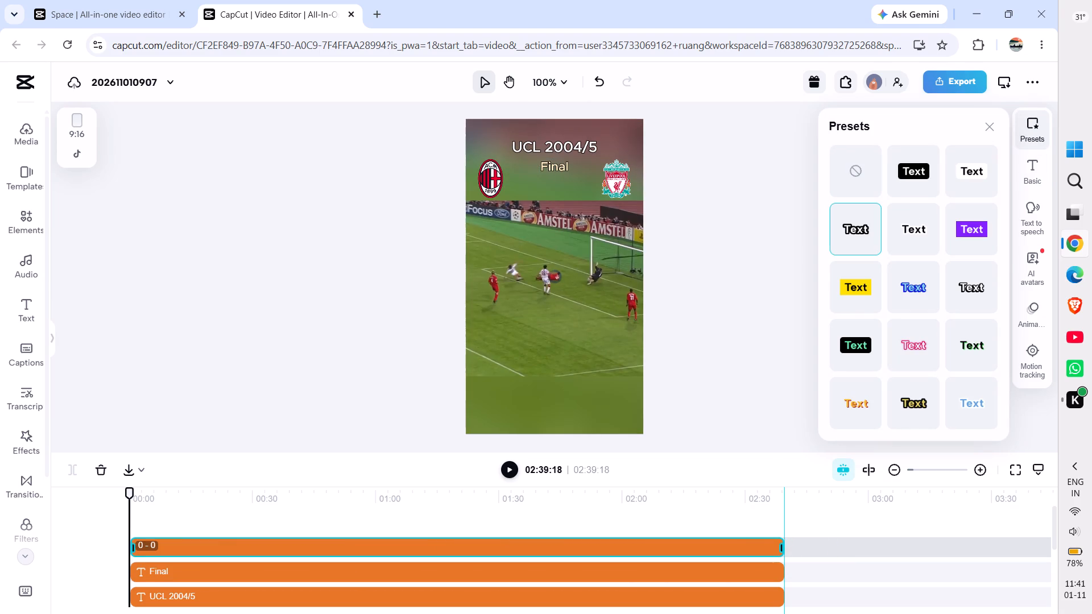
{"action": "left_click", "coordinate": [739, 253]}
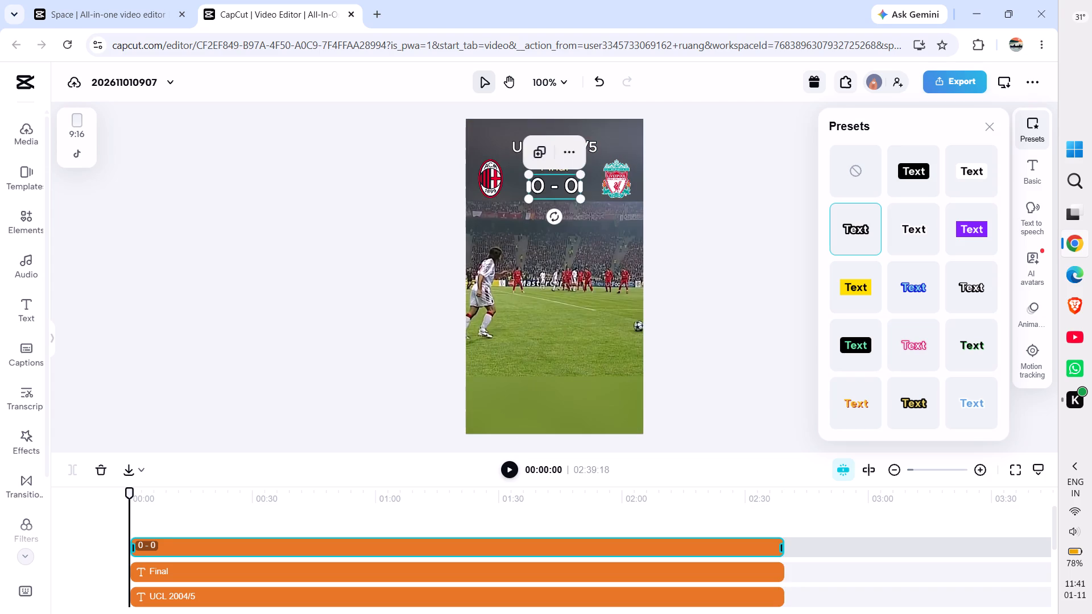
{"action": "left_click", "coordinate": [755, 237]}
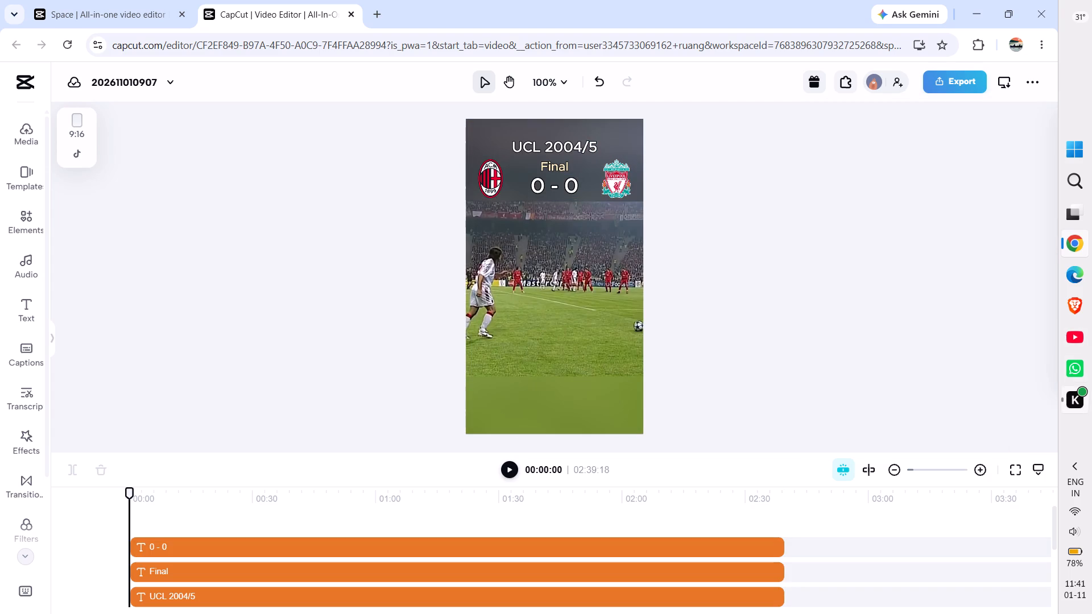
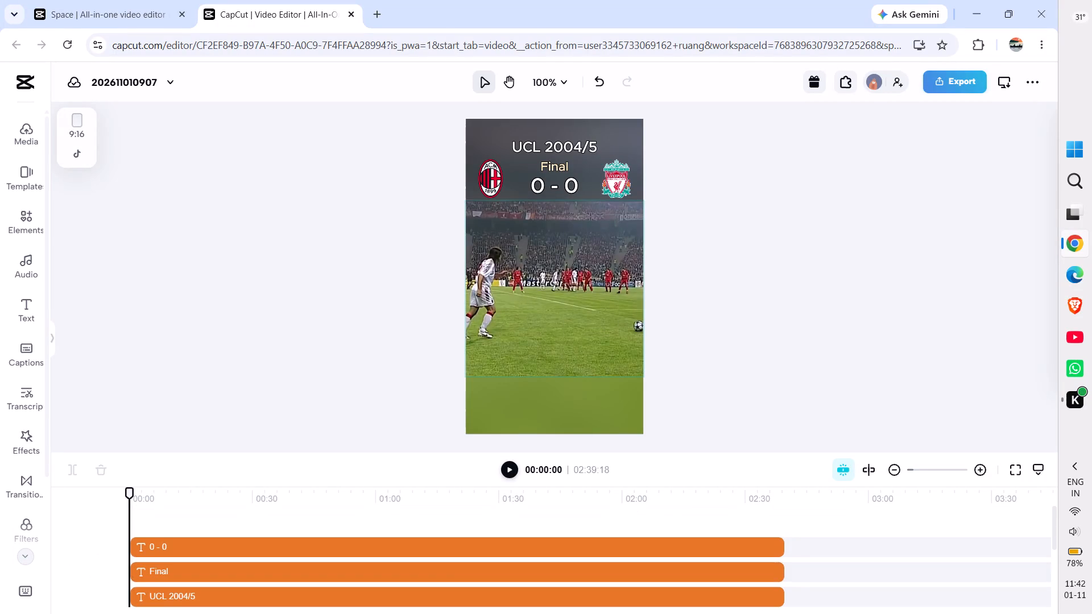
Move the AC Milan crest slightly inward toward the score and down, just above the main video's upper edge.
{"action": "left_click", "coordinate": [538, 84]}
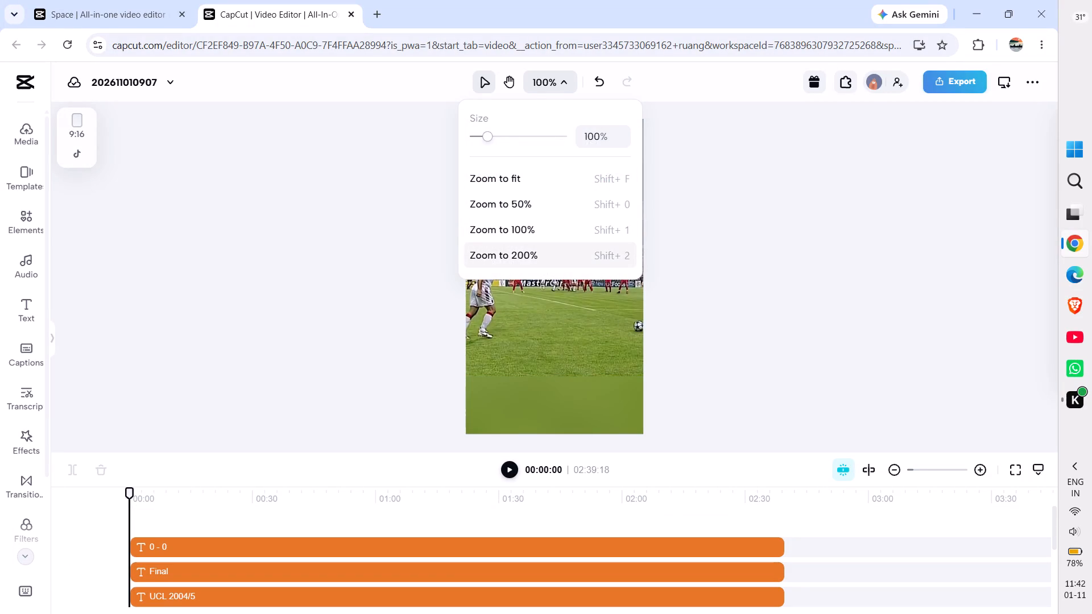
{"action": "left_click", "coordinate": [510, 252]}
{"action": "left_click", "coordinate": [234, 204]}
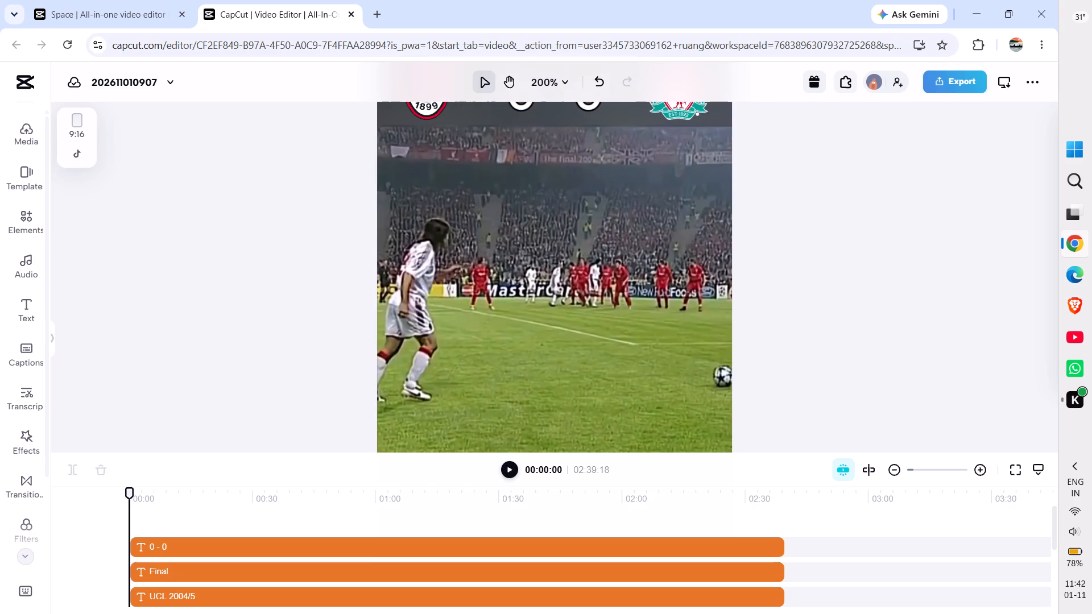
{"action": "scroll", "coordinate": [282, 251], "scroll_direction": "up", "scroll_amount": 5}
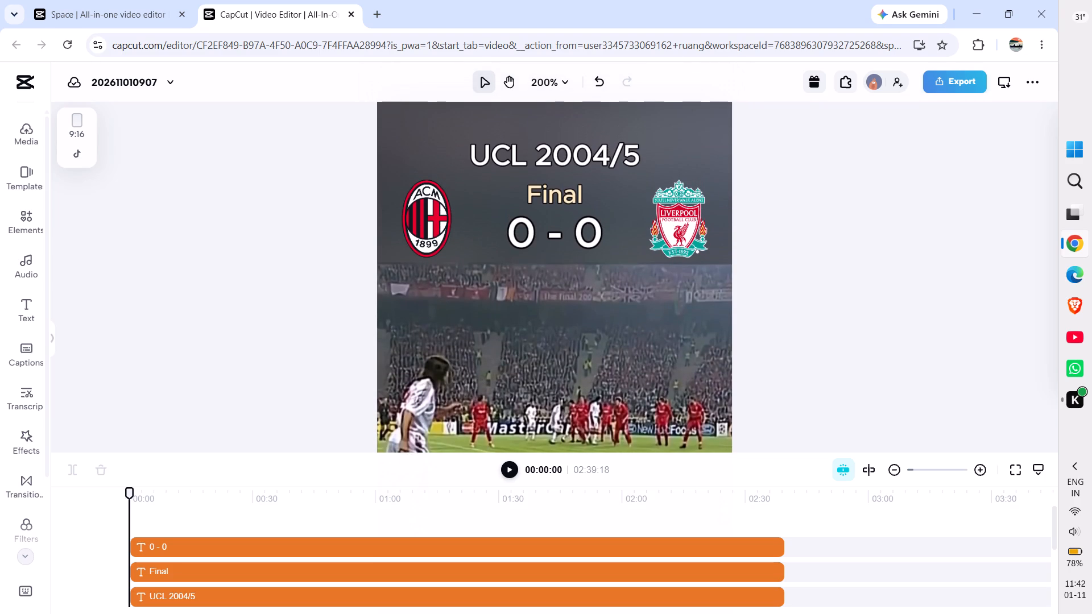
{"action": "left_click_drag", "start_coordinate": [424, 235], "coordinate": [430, 240]}
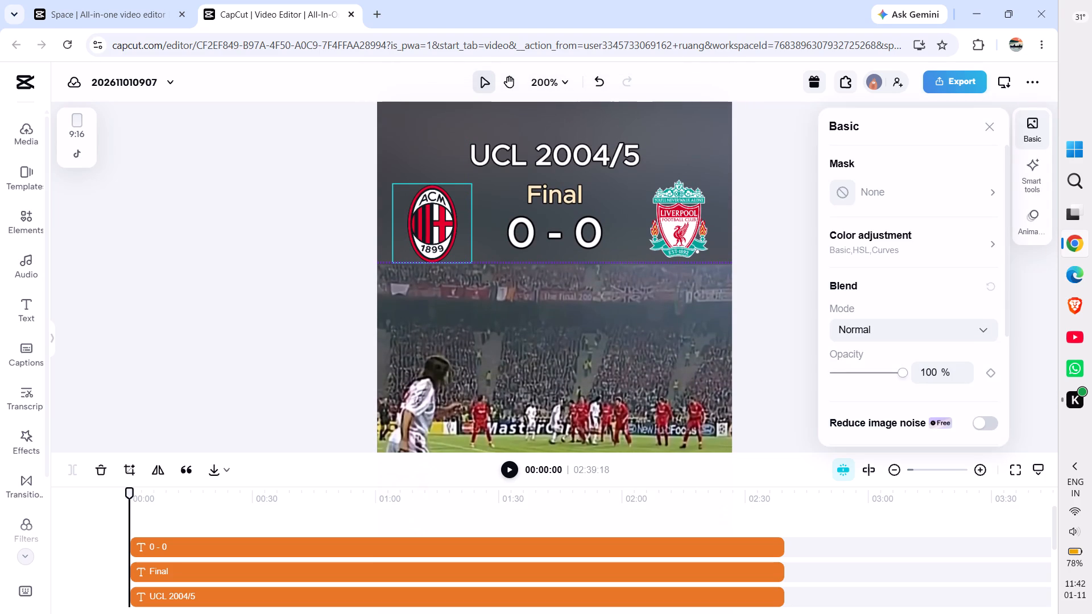
{"action": "left_click_drag", "start_coordinate": [430, 240], "coordinate": [428, 240]}
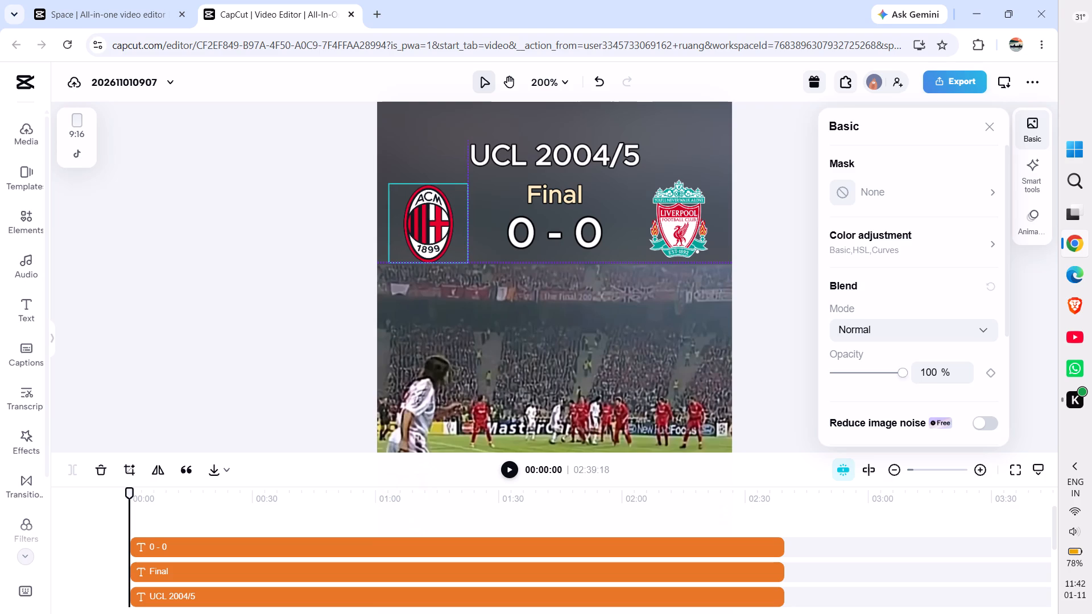
{"action": "left_click_drag", "start_coordinate": [428, 240], "coordinate": [432, 240]}
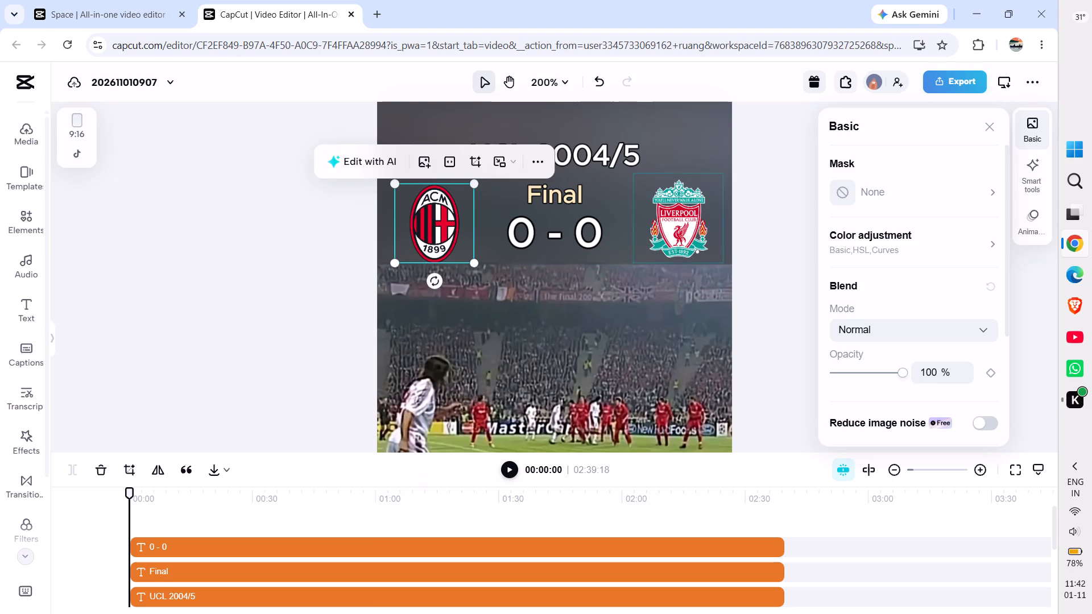
Move the Liverpool crest inward toward the score and down, level with the AC Milan crest, and deselect it.
{"action": "left_click", "coordinate": [677, 229]}
{"action": "left_click_drag", "start_coordinate": [677, 229], "coordinate": [672, 235]}
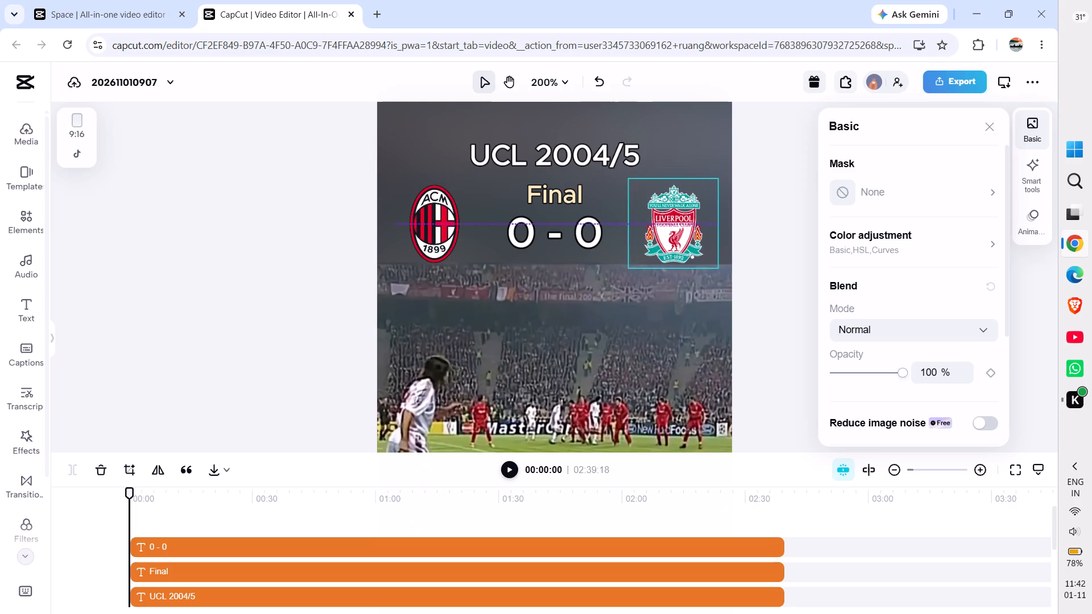
{"action": "left_click_drag", "start_coordinate": [672, 235], "coordinate": [670, 232]}
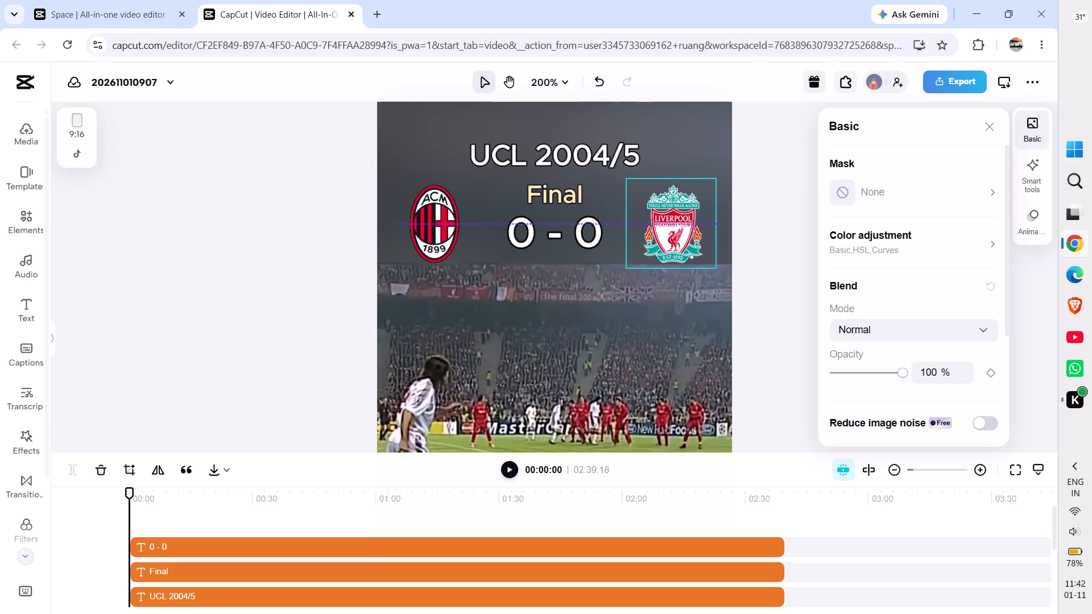
{"action": "left_click_drag", "start_coordinate": [670, 232], "coordinate": [670, 233]}
{"action": "left_click", "coordinate": [766, 230]}
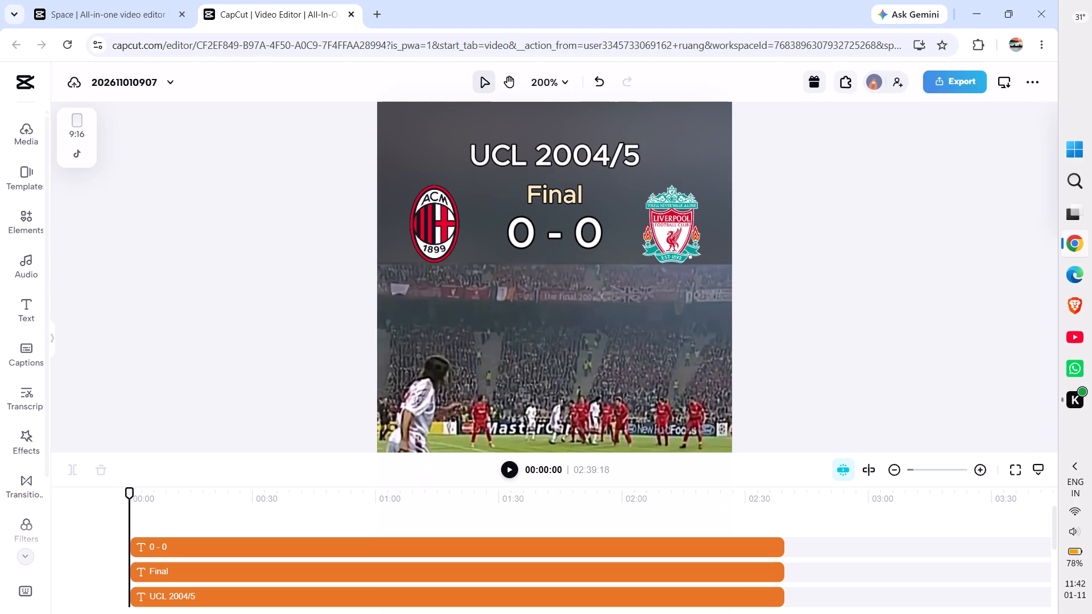
Tighten the heading by moving the "Final" text up and "UCL 2004/5" slightly down, keeping both horizontally centred.
{"action": "left_click_drag", "start_coordinate": [553, 192], "coordinate": [553, 183]}
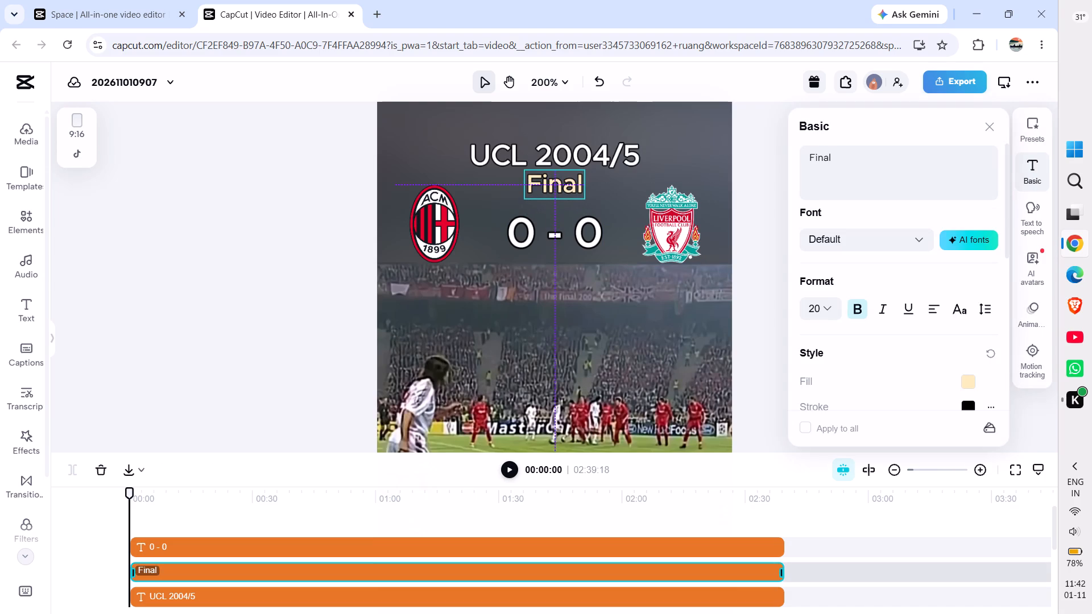
{"action": "left_click_drag", "start_coordinate": [553, 183], "coordinate": [553, 184]}
{"action": "left_click", "coordinate": [481, 155]}
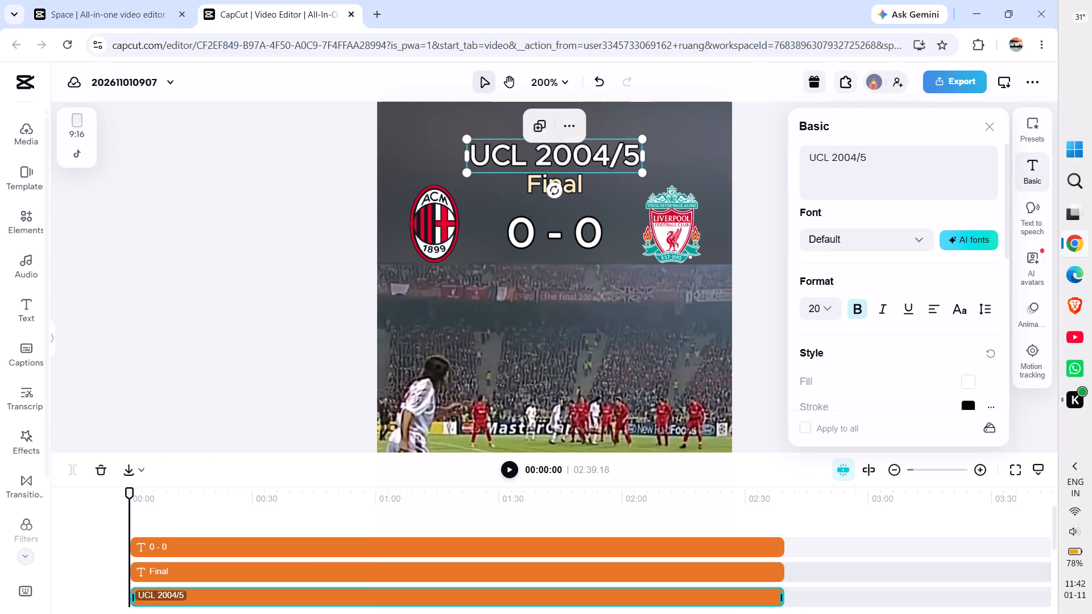
{"action": "left_click", "coordinate": [551, 159]}
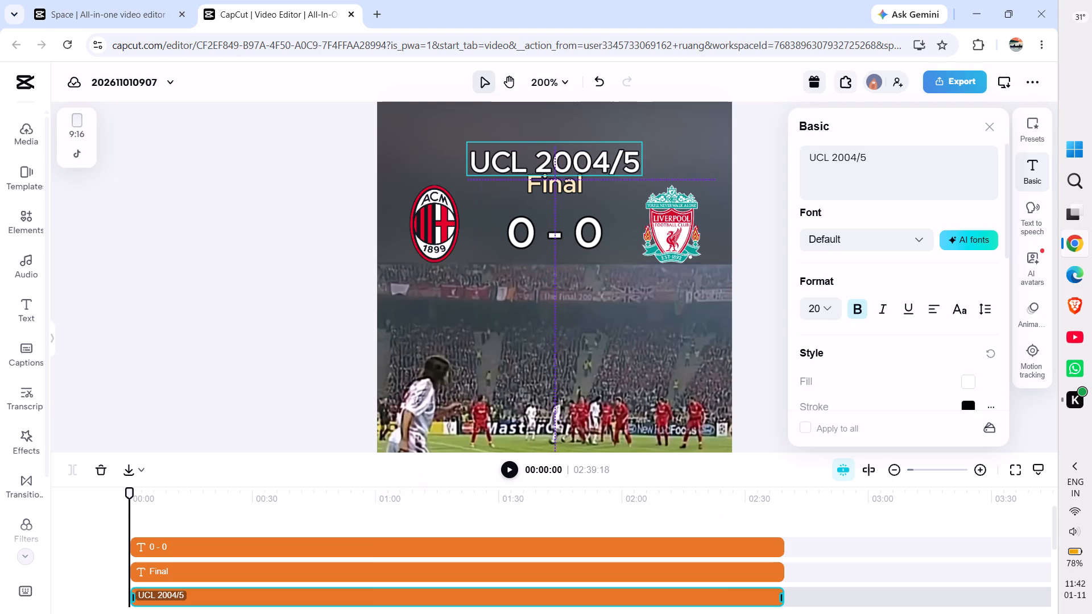
{"action": "left_click", "coordinate": [214, 231]}
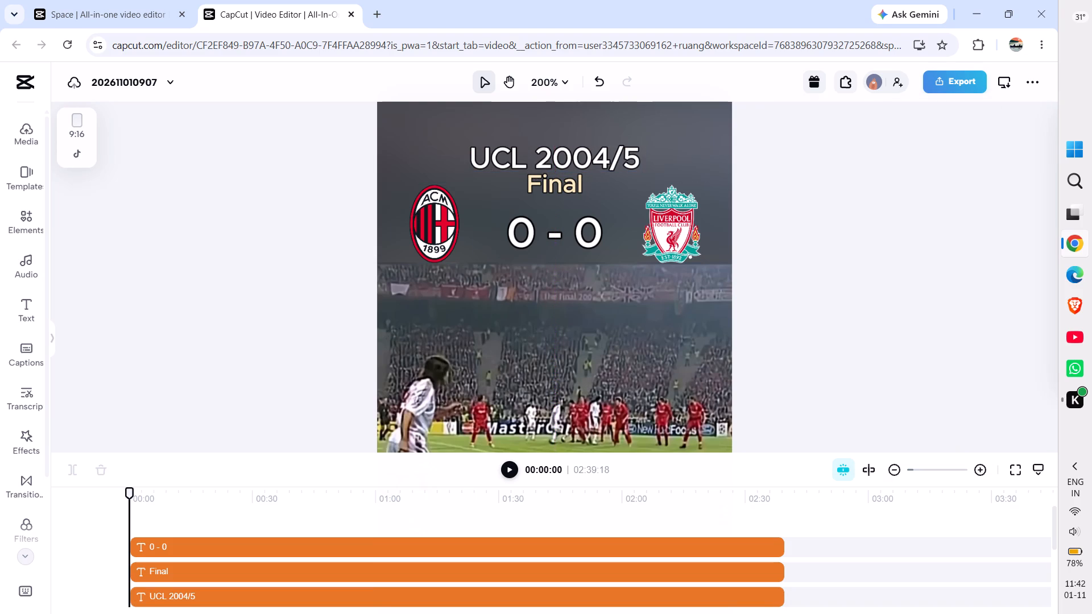
Play the video up to the first goal and split the "0 - 0" score clip at 00:03:21.
{"action": "scroll", "coordinate": [259, 298], "scroll_direction": "down", "scroll_amount": 2}
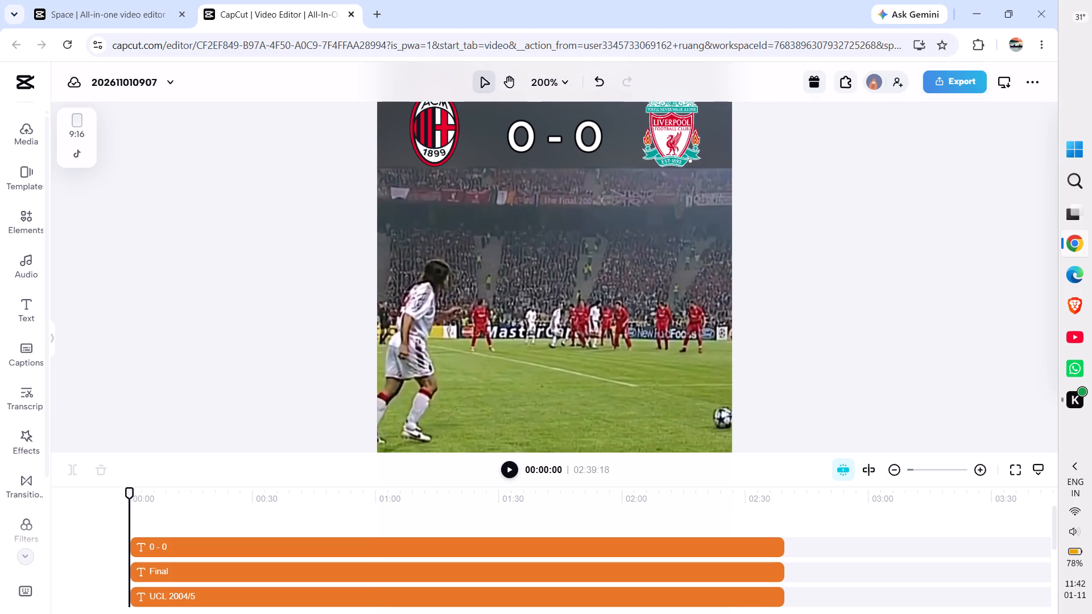
{"action": "key", "text": "shift+f"}
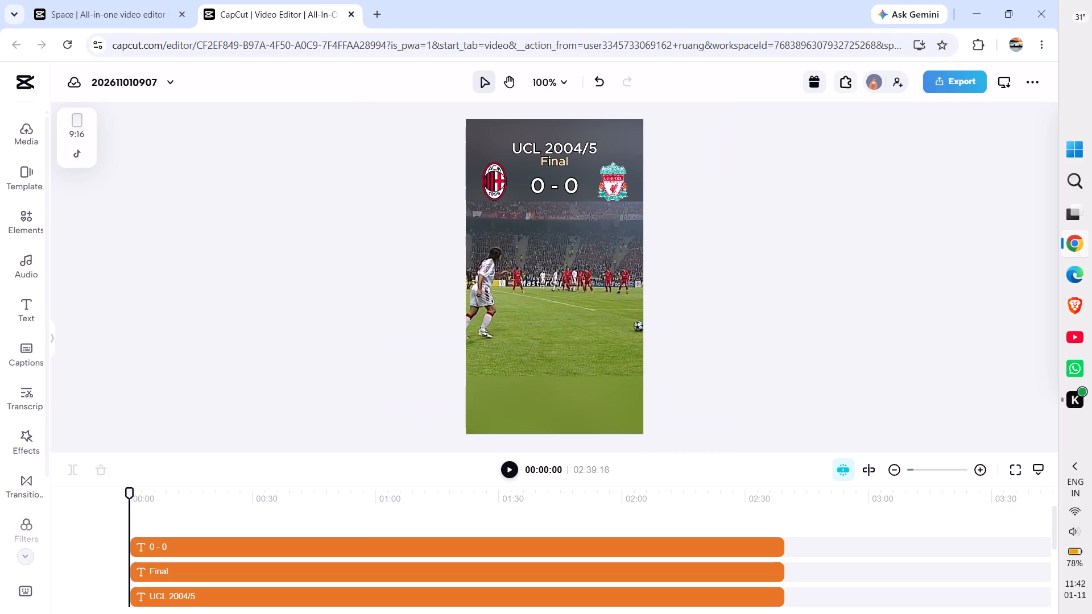
{"action": "key", "text": "ctrl+equal"}
{"action": "key", "text": "ctrl+equal"}
{"action": "key", "text": "ctrl+equal"}
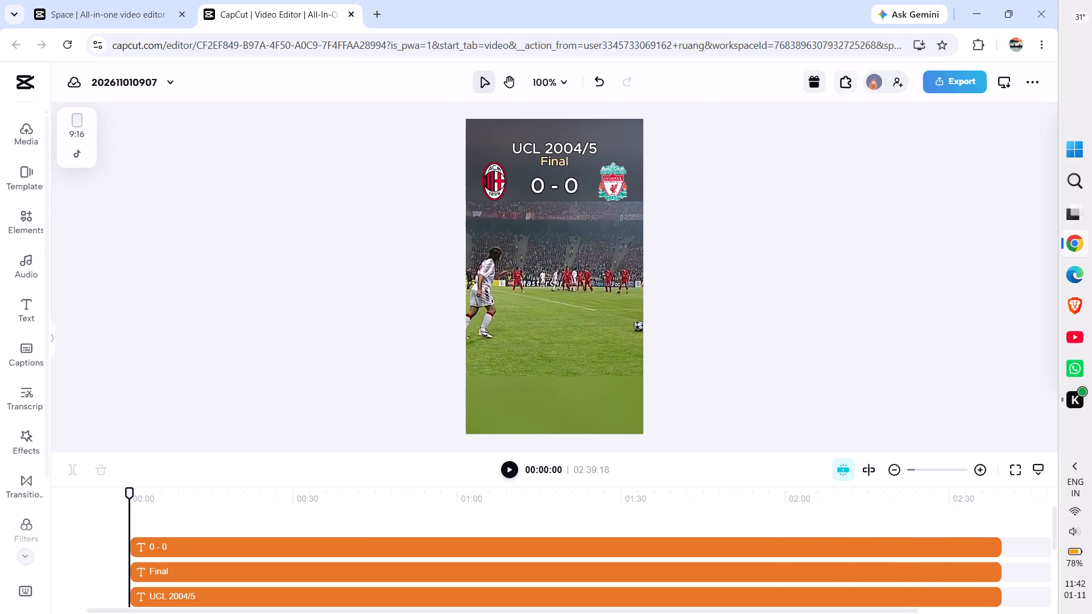
{"action": "key", "text": "ctrl+equal"}
{"action": "key", "text": "ctrl+equal"}
{"action": "key", "text": "ctrl+equal"}
{"action": "key", "text": "ctrl+equal"}
{"action": "key", "text": "ctrl+equal"}
{"action": "key", "text": "ctrl+equal"}
{"action": "key", "text": "ctrl+equal"}
{"action": "key", "text": "ctrl+equal"}
{"action": "key", "text": "ctrl+equal"}
{"action": "key", "text": "ctrl+equal"}
{"action": "key", "text": "ctrl+equal"}
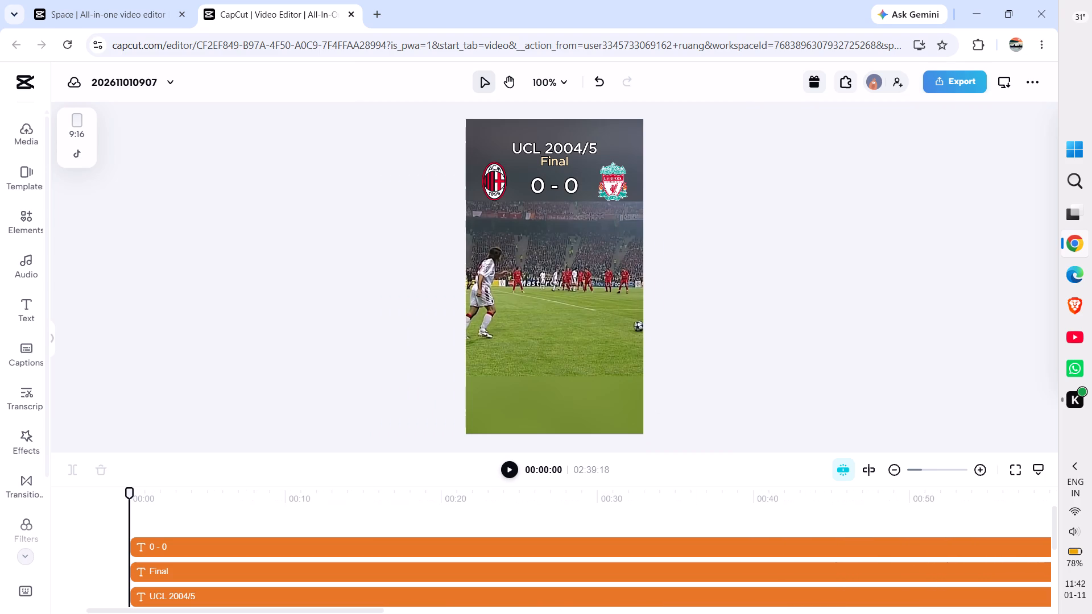
{"action": "key", "text": "space"}
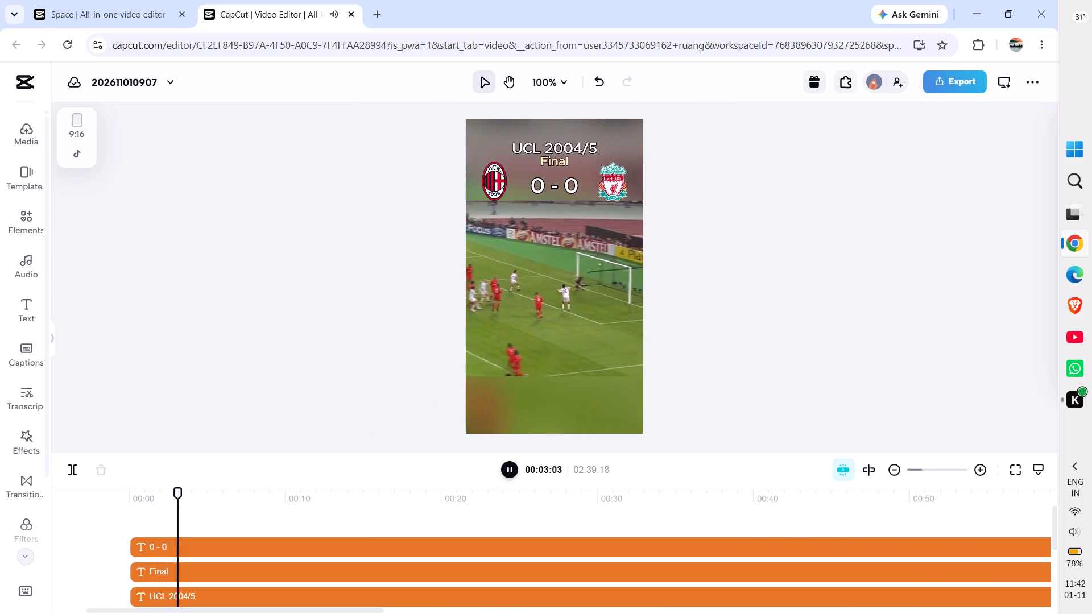
{"action": "key", "text": "space"}
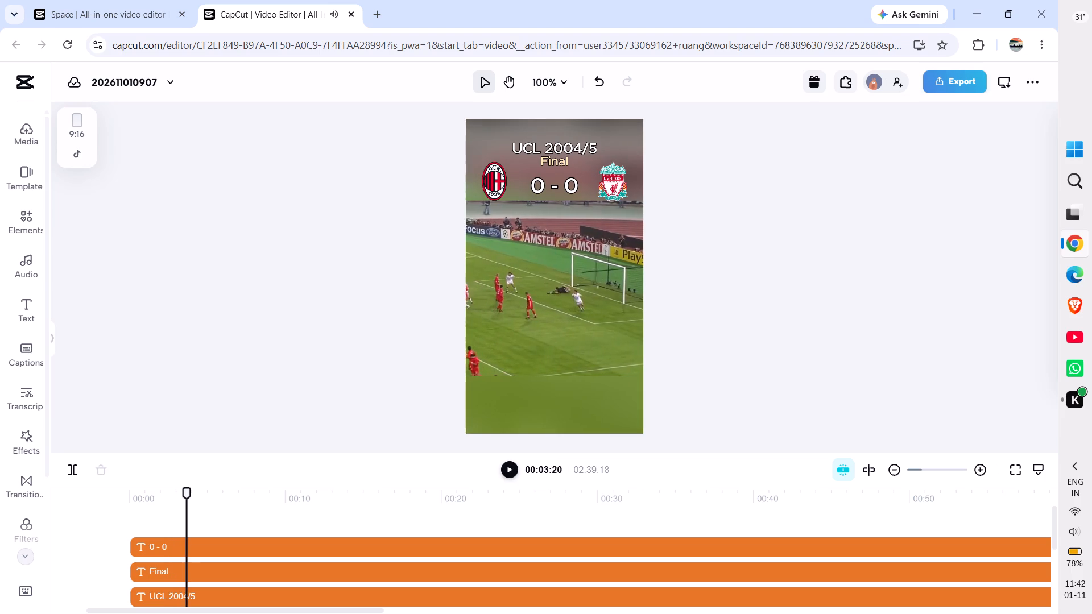
{"action": "left_click", "coordinate": [186, 546]}
{"action": "left_click", "coordinate": [254, 233]}
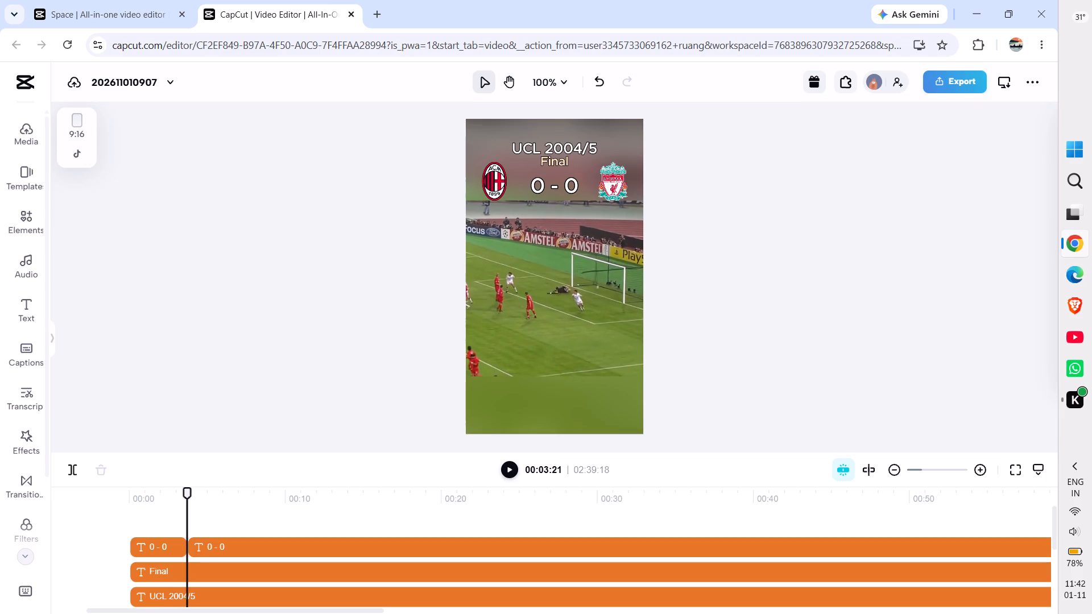
Play on to about 00:07:25 and change the score text clip after the split to "1 - 0".
{"action": "key", "text": "space"}
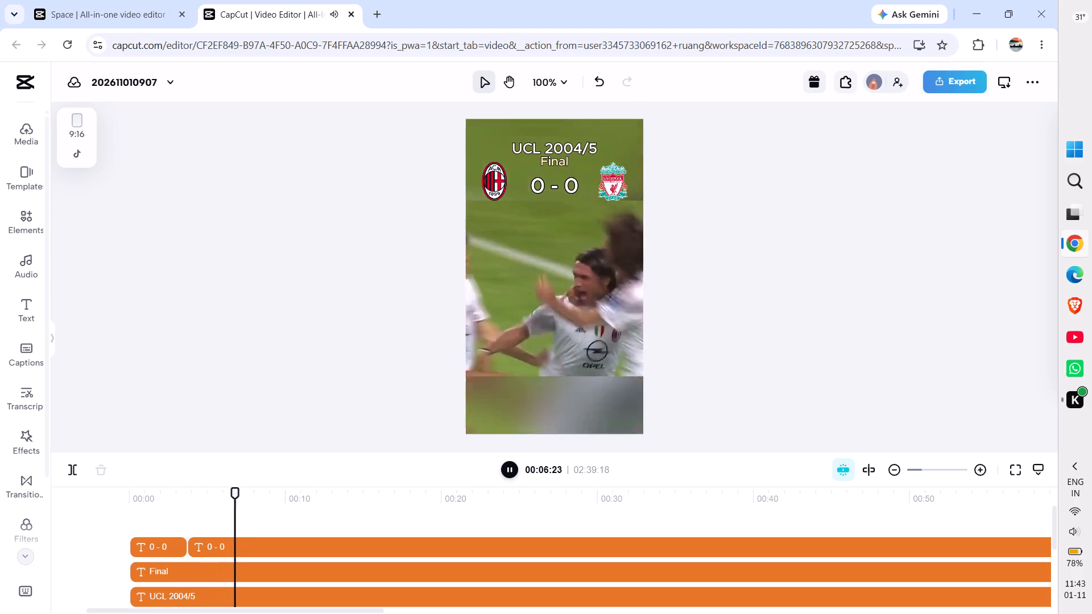
{"action": "key", "text": "space"}
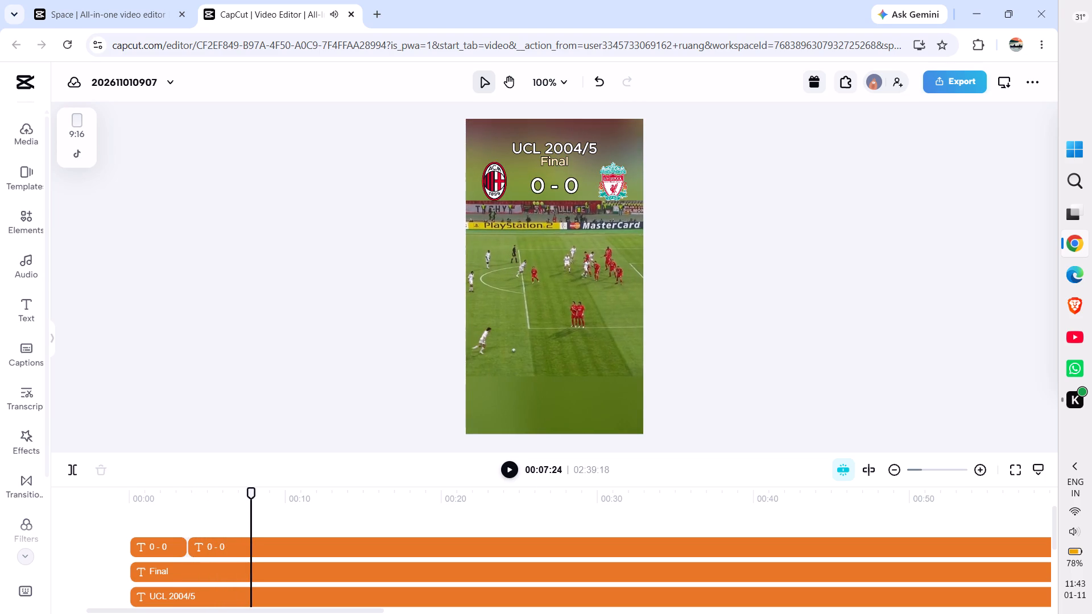
{"action": "left_click", "coordinate": [219, 554]}
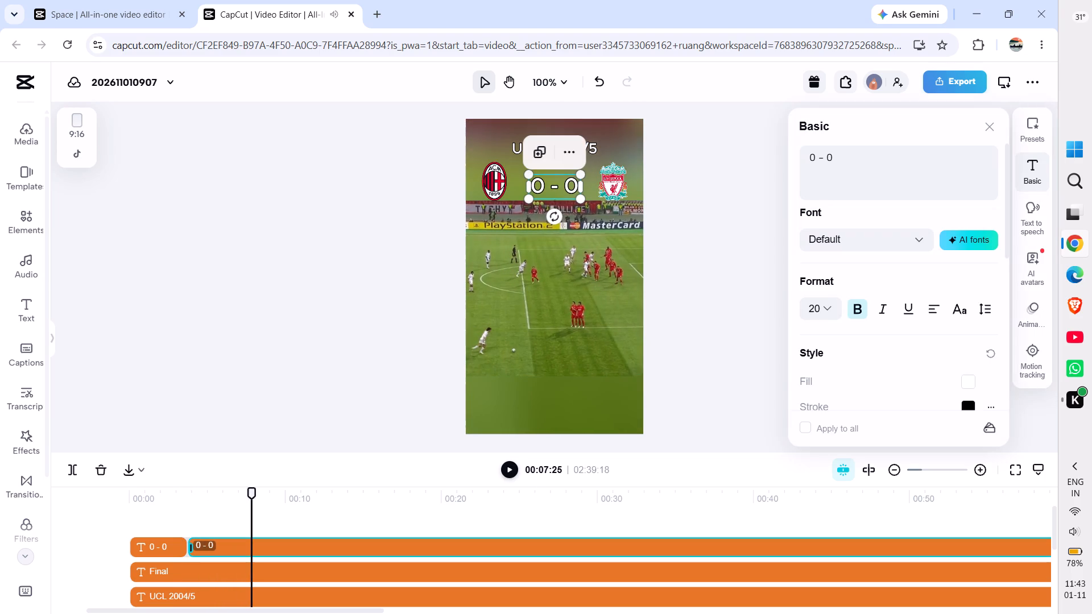
{"action": "left_click", "coordinate": [816, 168]}
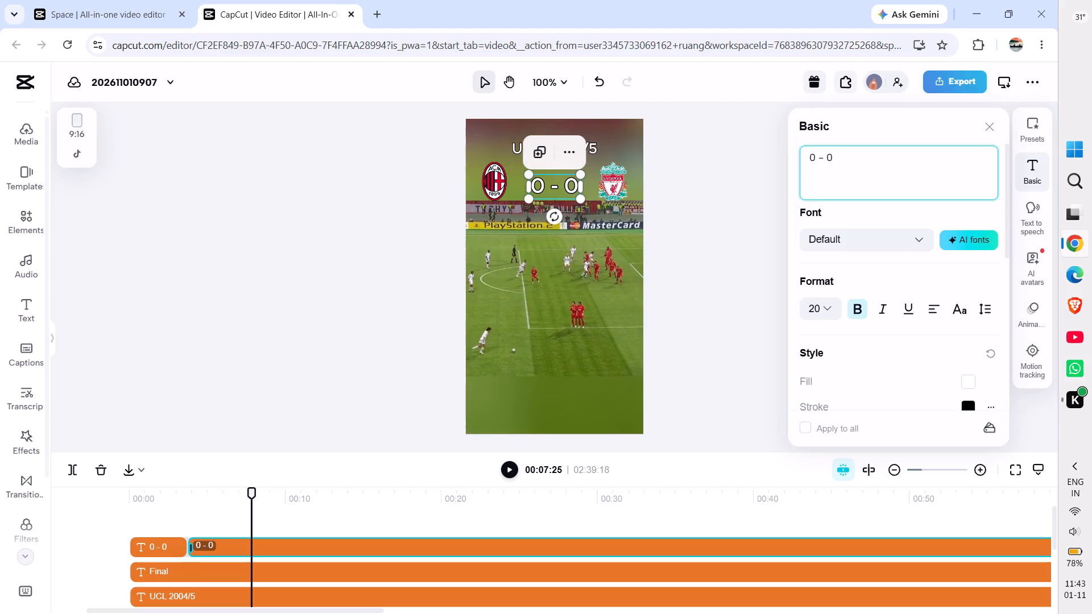
{"action": "key", "text": "BackSpace"}
{"action": "key", "text": "1"}
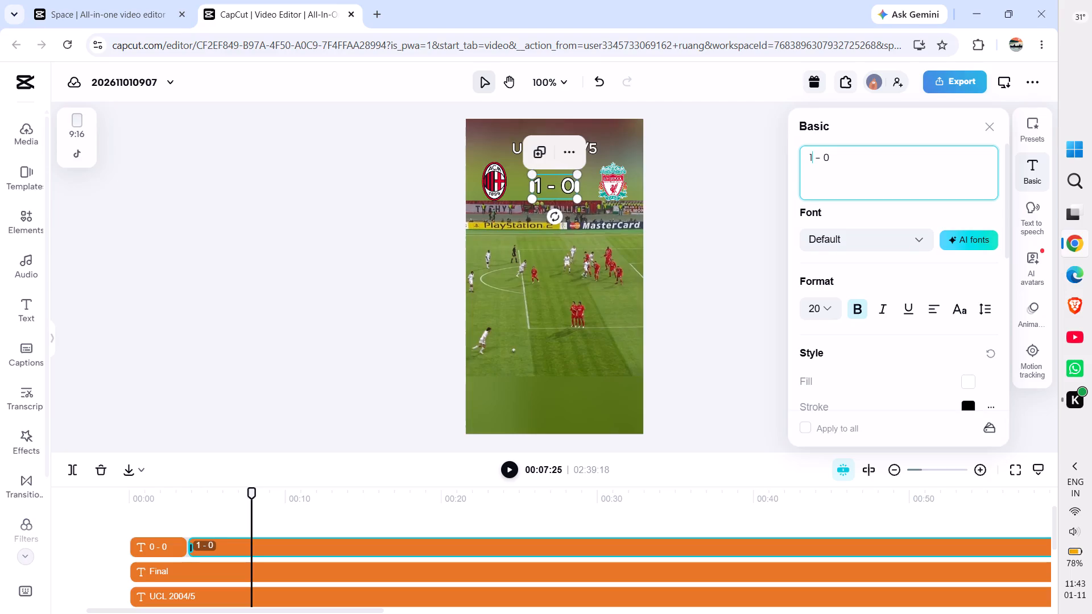
{"action": "left_click", "coordinate": [735, 238]}
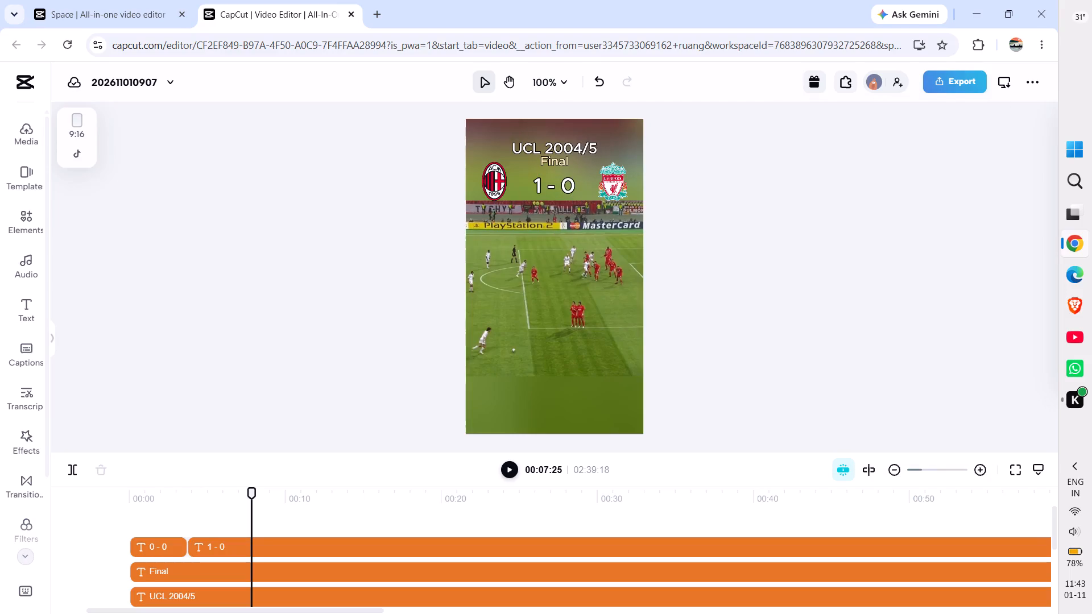
Open the UEFA.com Milan vs Liverpool 2004/05 final page from the browsing history in a separate tab and return to the CapCut editor.
{"action": "left_click", "coordinate": [377, 7]}
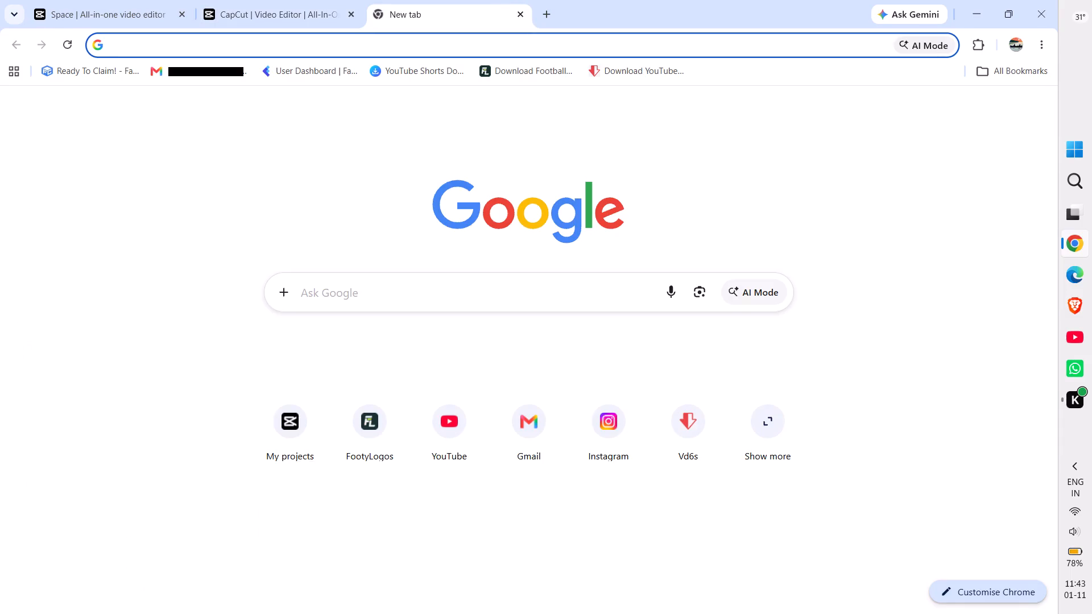
{"action": "key", "text": "ctrl+h"}
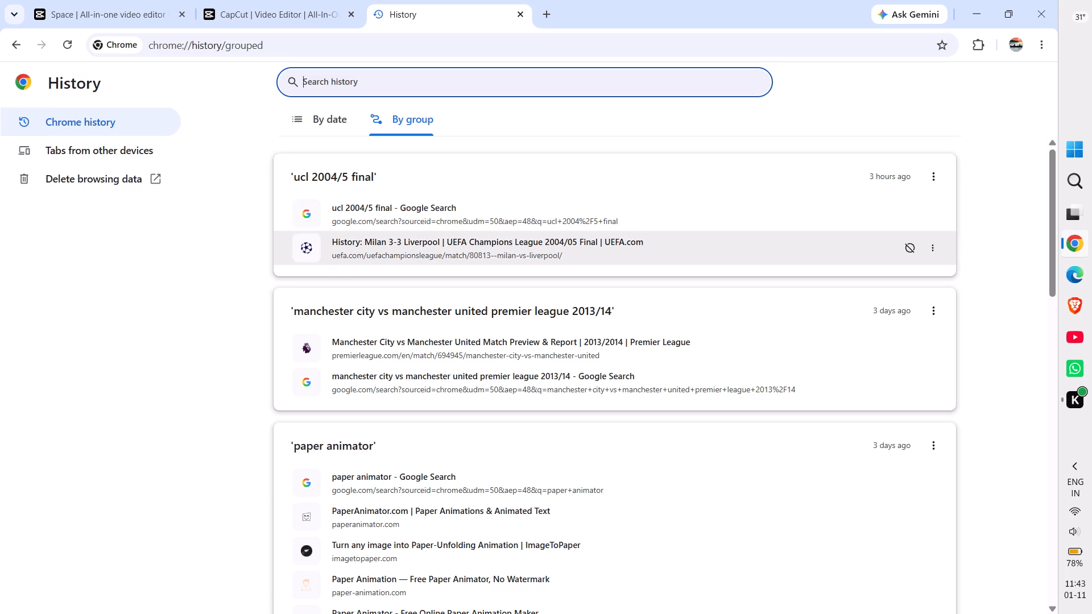
{"action": "left_click", "coordinate": [378, 256]}
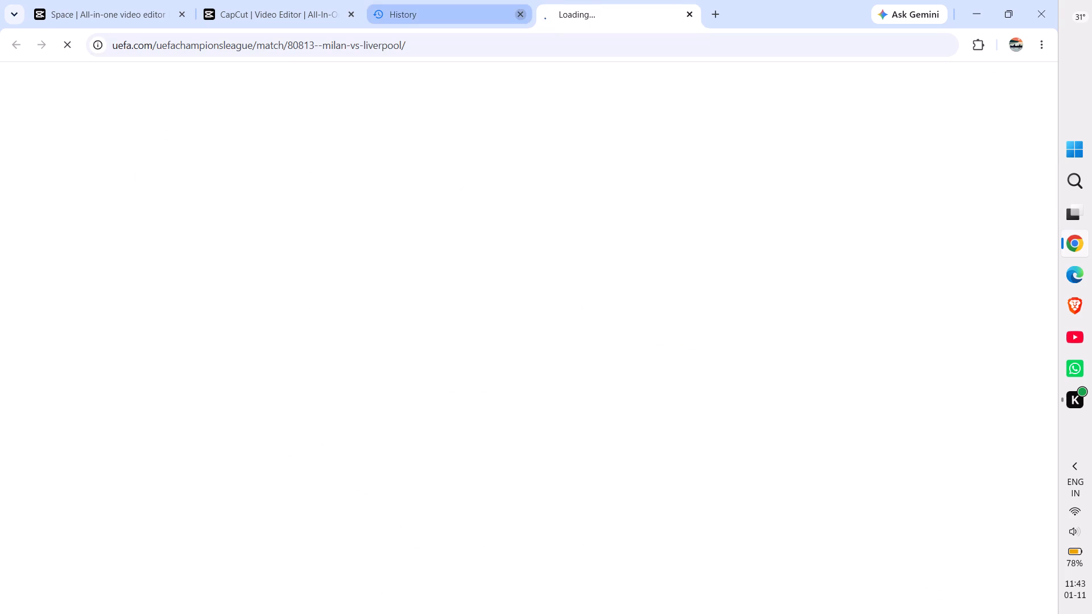
{"action": "left_click", "coordinate": [520, 10]}
{"action": "left_click", "coordinate": [289, 0]}
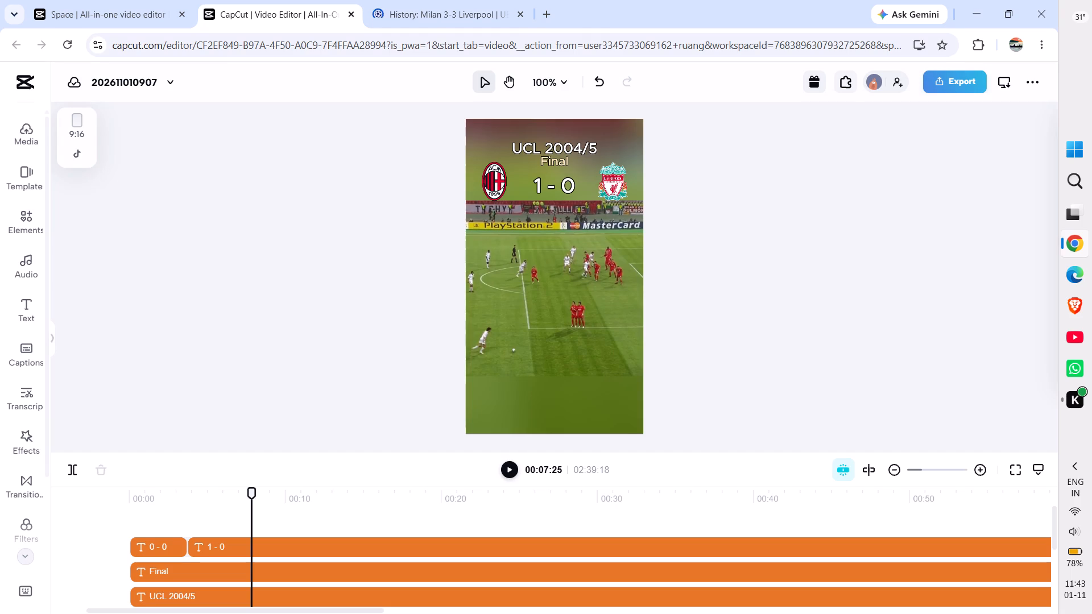
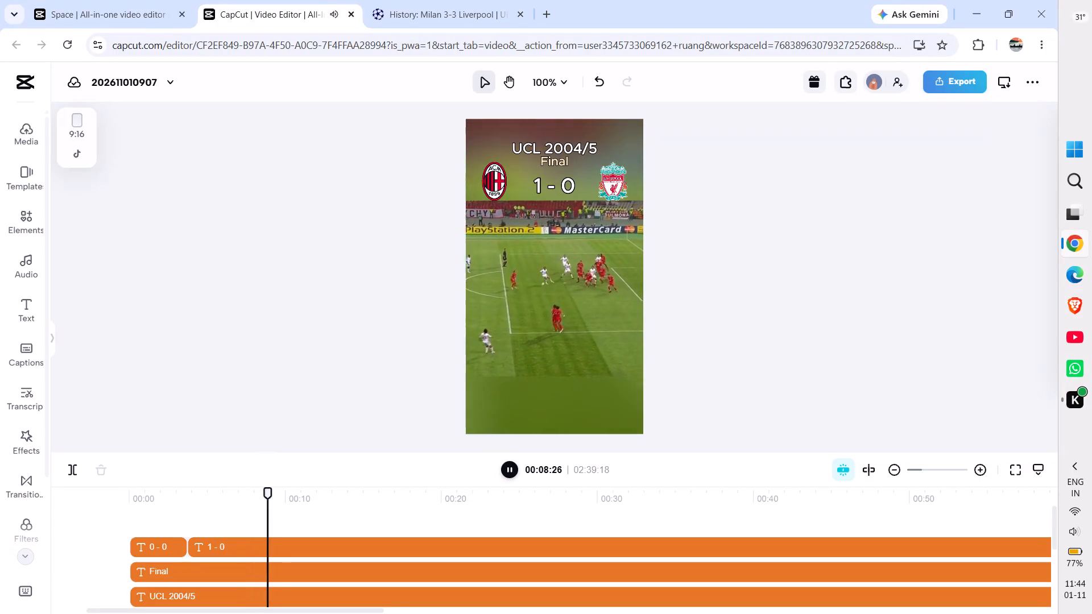
Pause the match playback at about 00:09:19, after the score has changed to "1 - 0".
{"action": "key", "text": "space"}
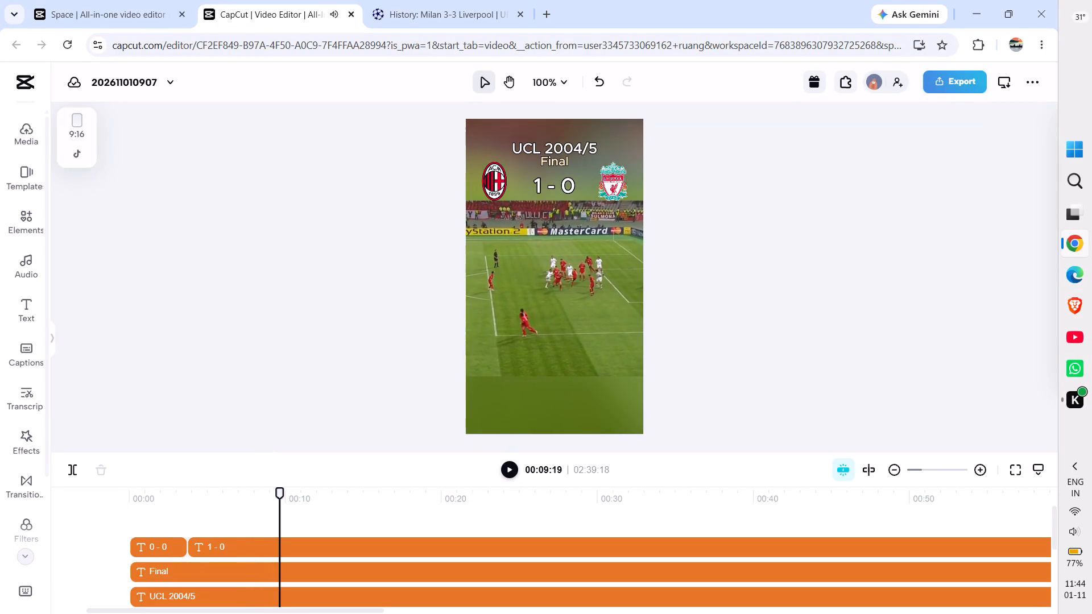
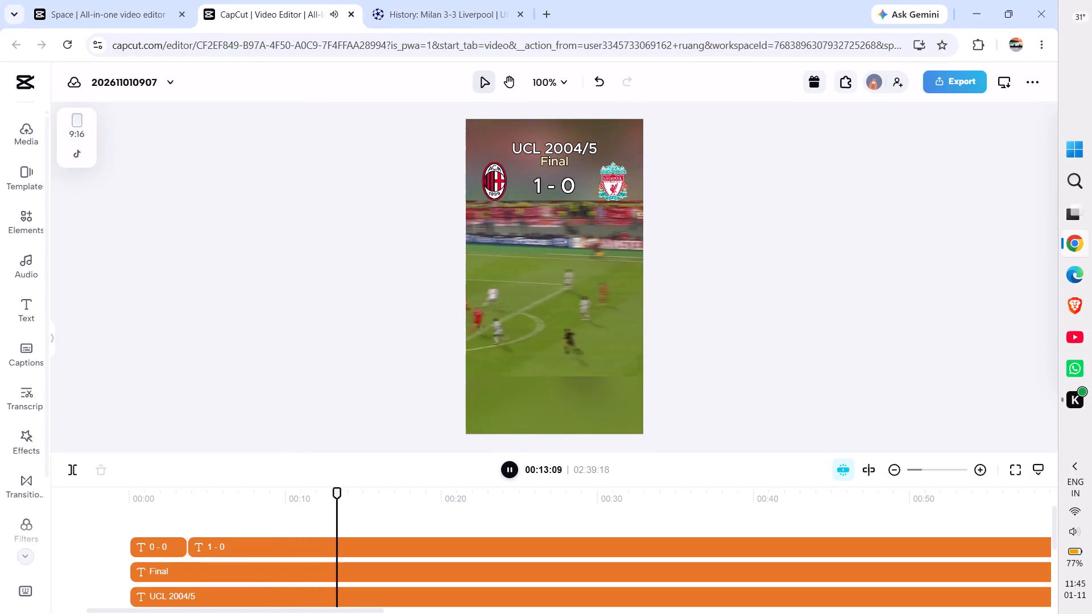
Pause the match playback and look through UEFA's Milan v Liverpool match page and its report for match facts, closing the page when done.
{"action": "key", "text": "space"}
{"action": "left_click", "coordinate": [402, 7]}
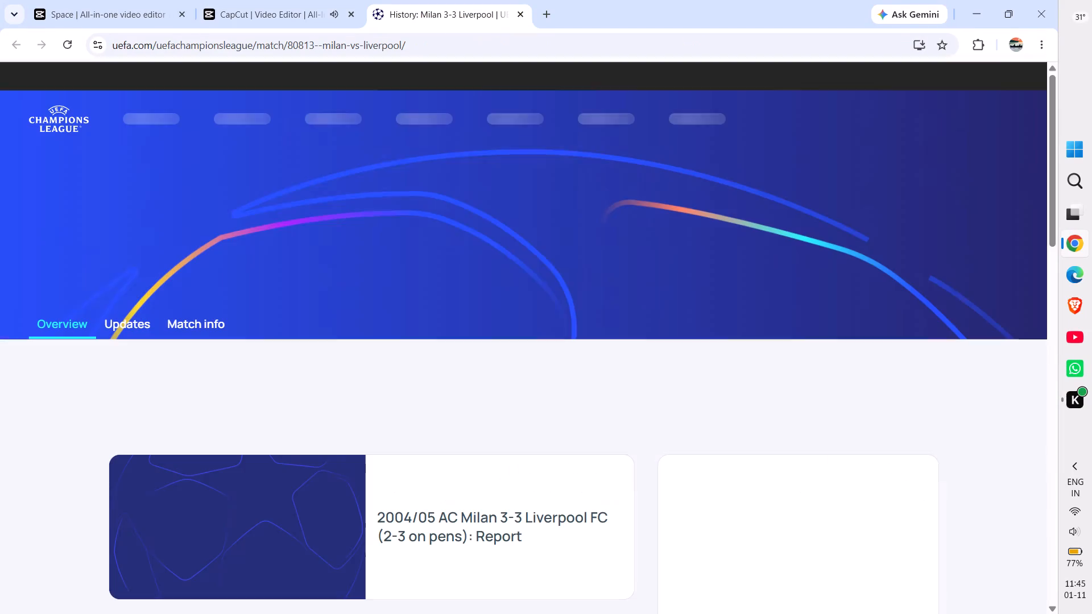
{"action": "scroll", "coordinate": [419, 385], "scroll_direction": "down", "scroll_amount": 6}
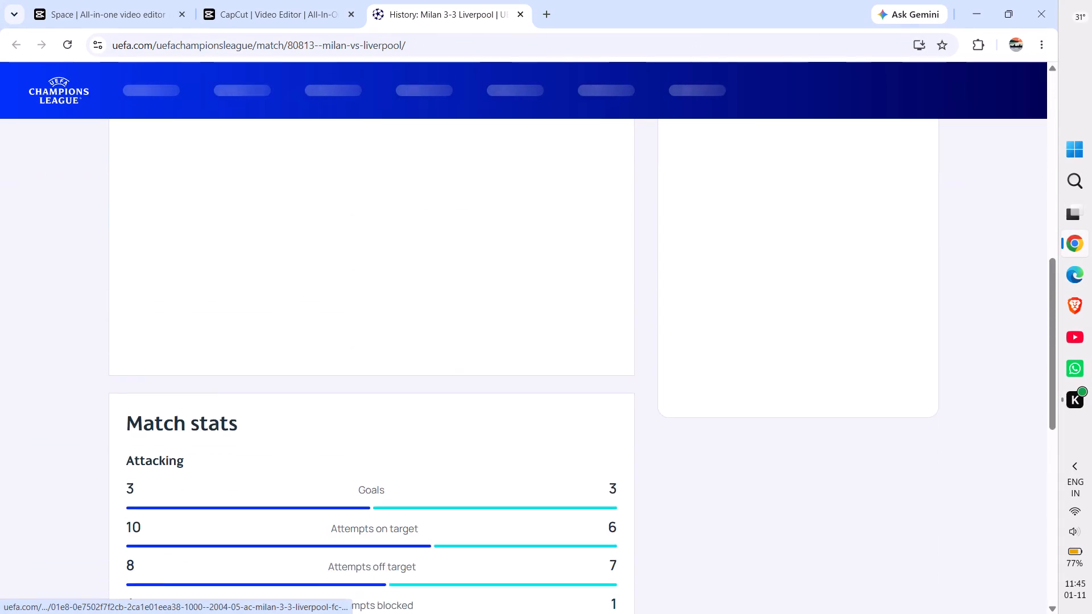
{"action": "scroll", "coordinate": [419, 385], "scroll_direction": "up", "scroll_amount": 1}
{"action": "scroll", "coordinate": [419, 385], "scroll_direction": "down", "scroll_amount": 3}
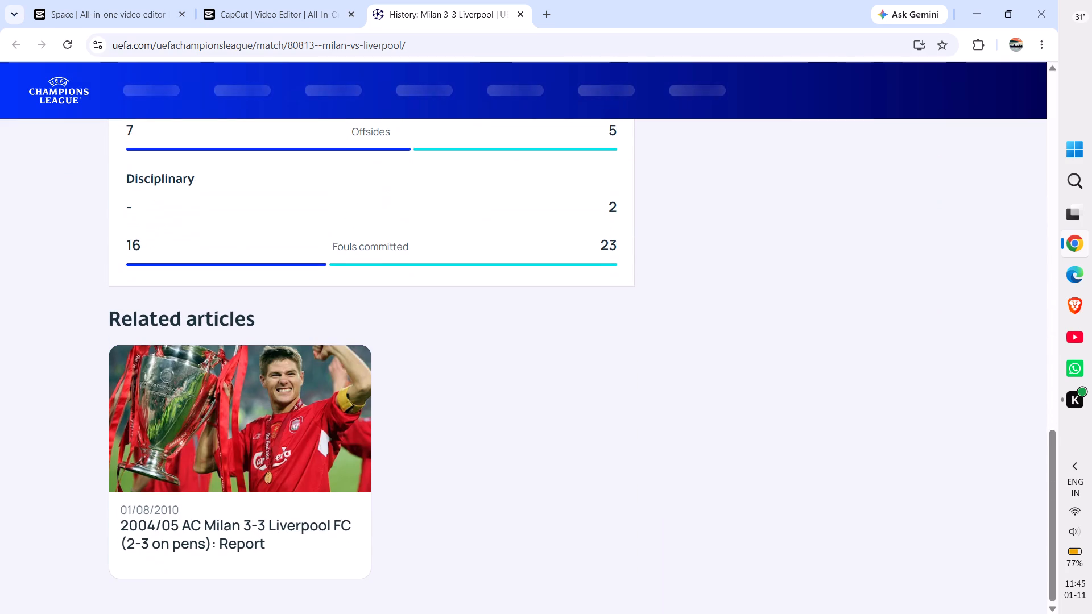
{"action": "scroll", "coordinate": [419, 385], "scroll_direction": "up", "scroll_amount": 3}
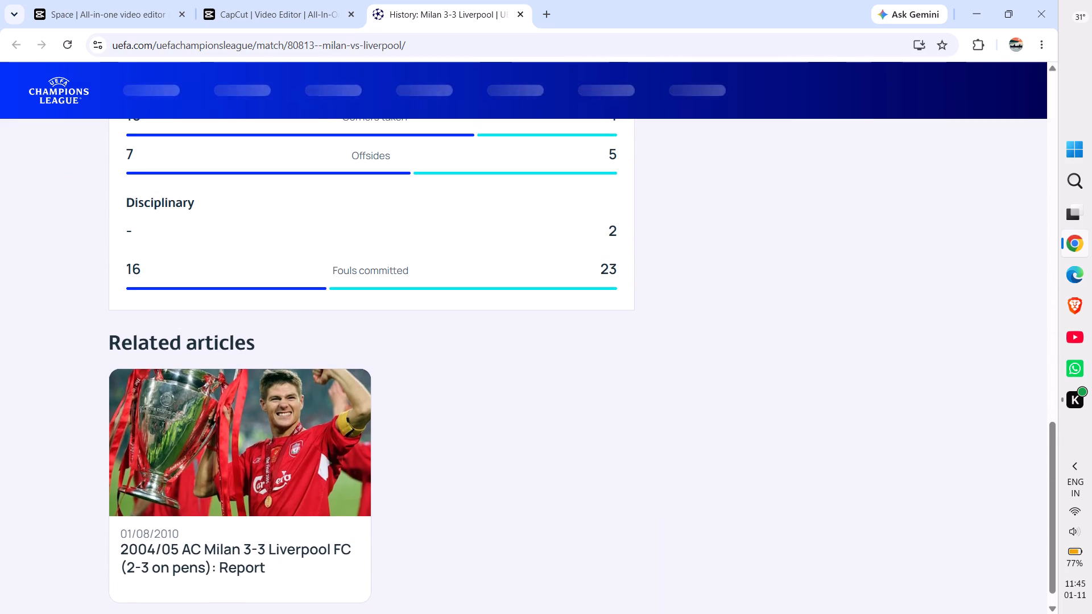
{"action": "scroll", "coordinate": [419, 385], "scroll_direction": "up", "scroll_amount": 1}
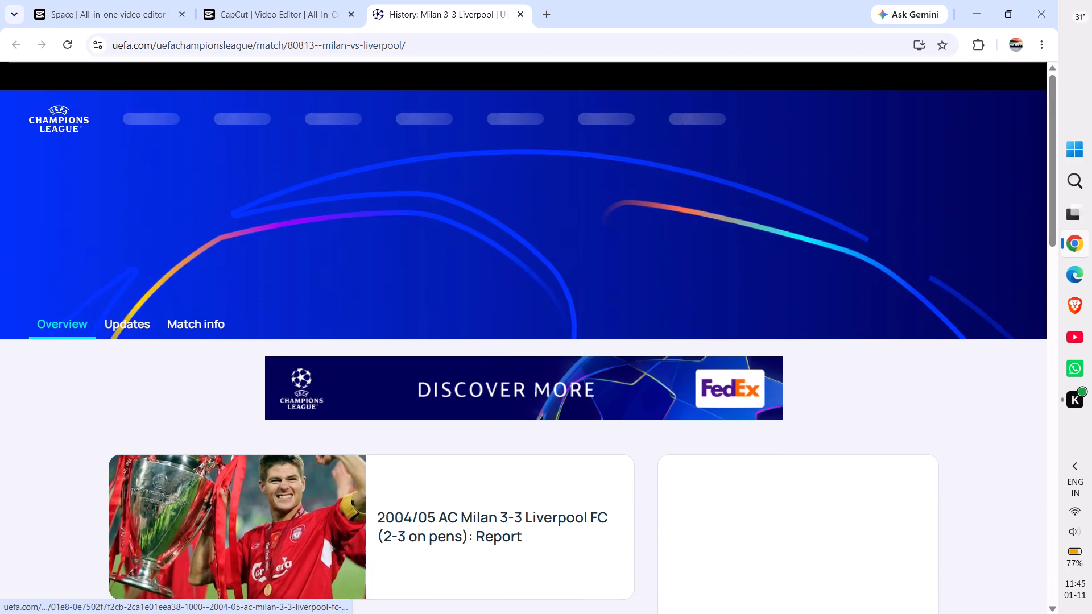
{"action": "scroll", "coordinate": [419, 385], "scroll_direction": "down", "scroll_amount": 3}
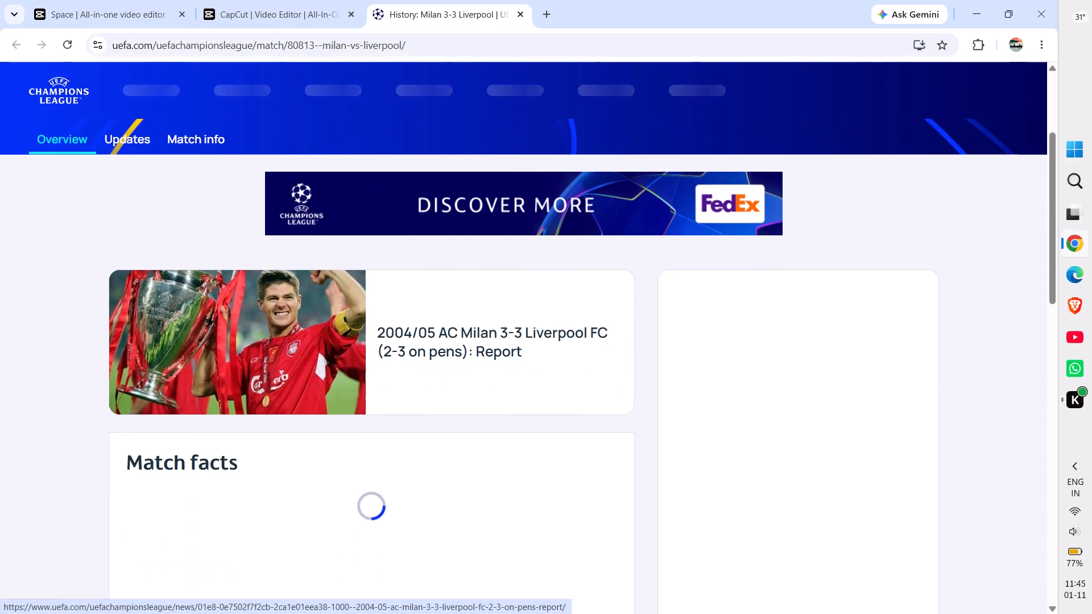
{"action": "left_click", "coordinate": [419, 385]}
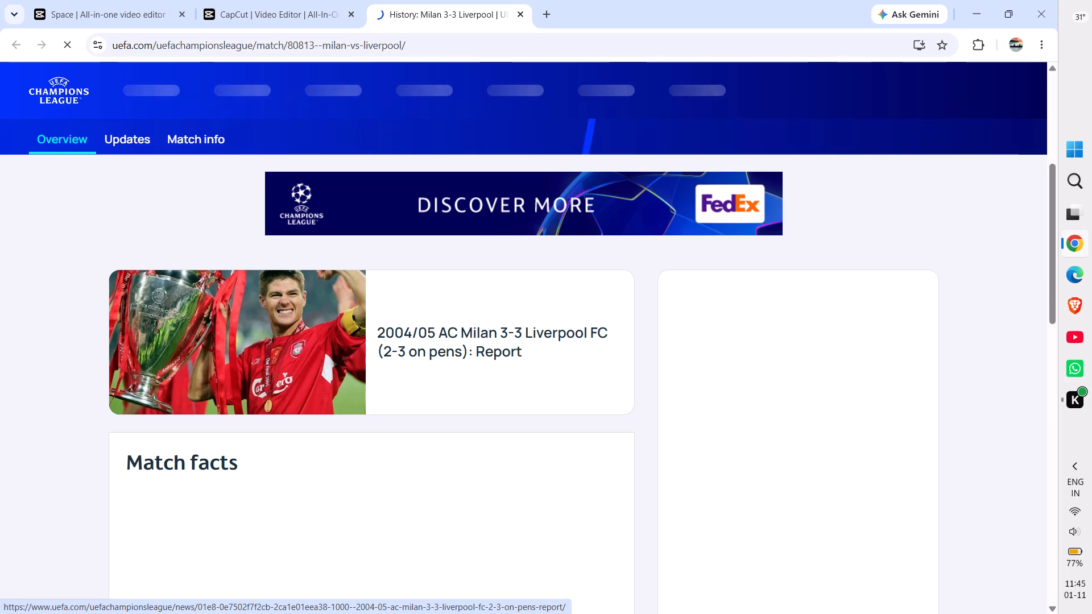
{"action": "left_click", "coordinate": [47, 355]}
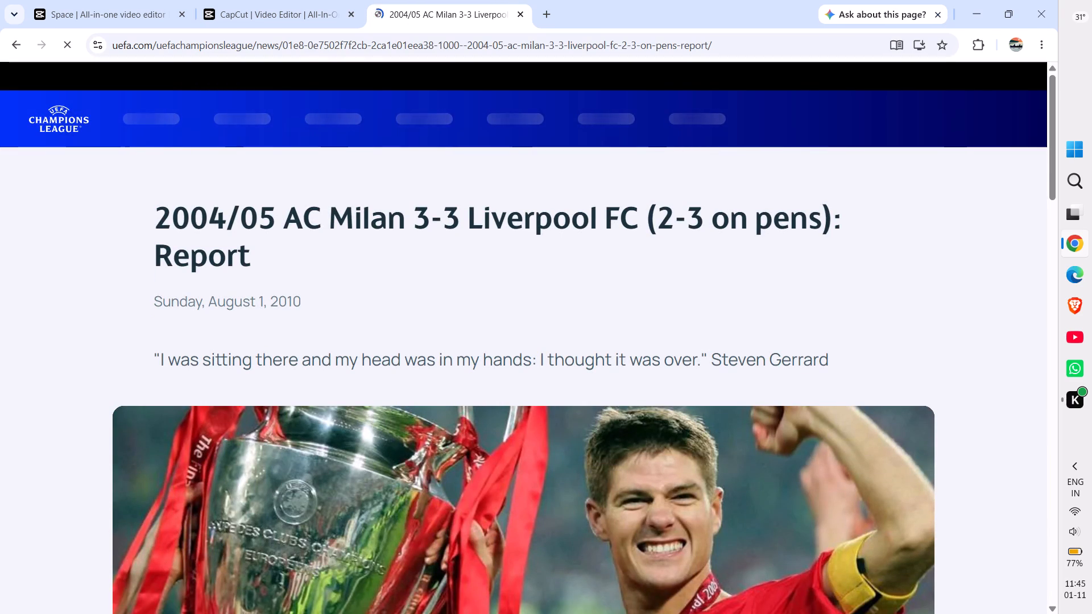
{"action": "scroll", "coordinate": [346, 287], "scroll_direction": "right", "scroll_amount": 5}
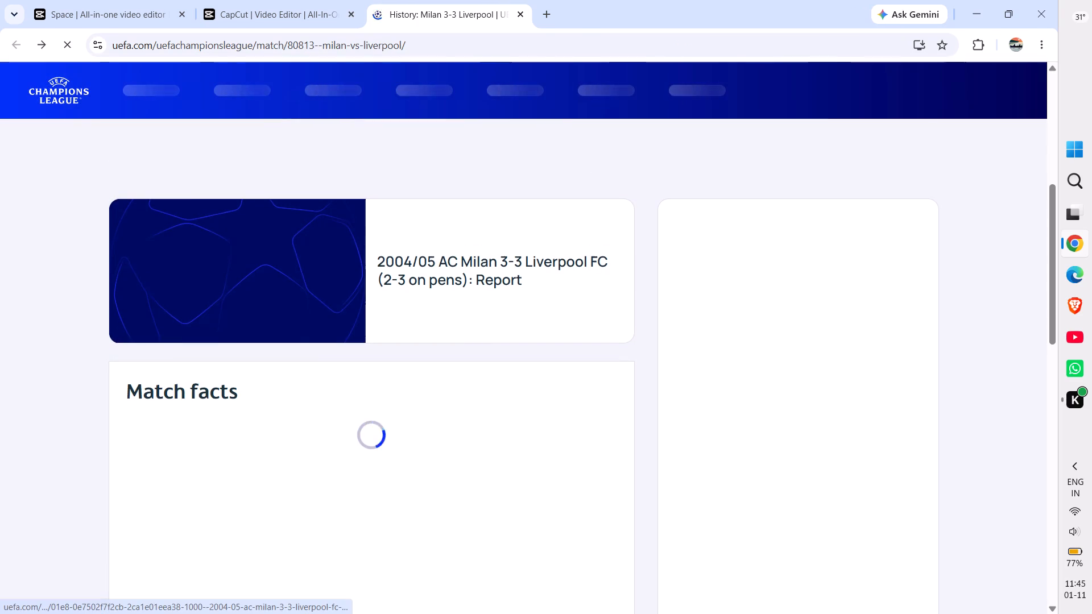
{"action": "left_click", "coordinate": [519, 14]}
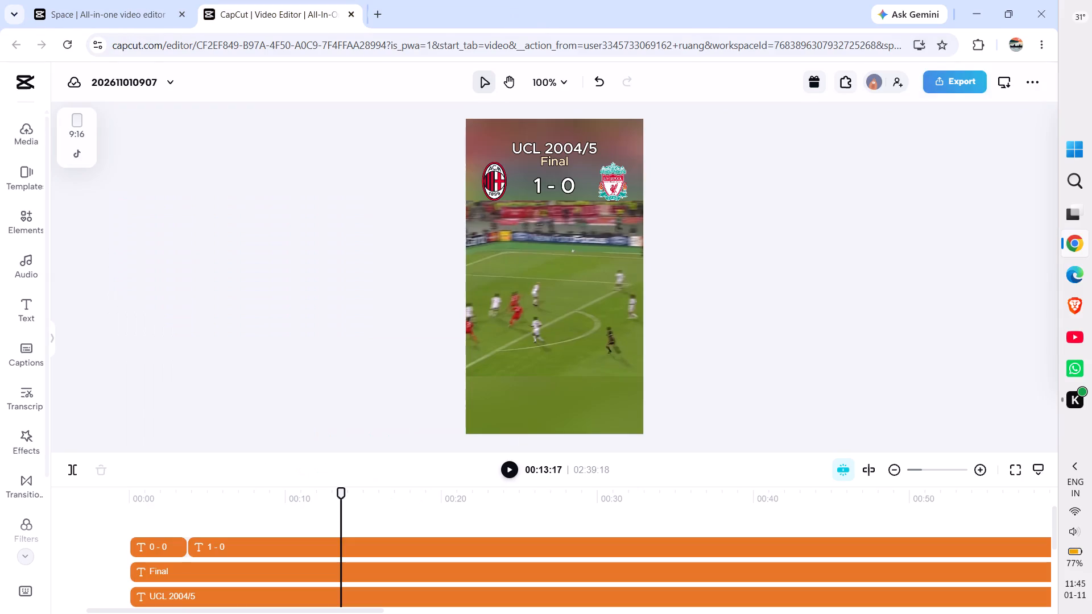
Search the web for "ucl 2004/5 final stats" in a new tab and expand the match overview to read it.
{"action": "left_click", "coordinate": [380, 11]}
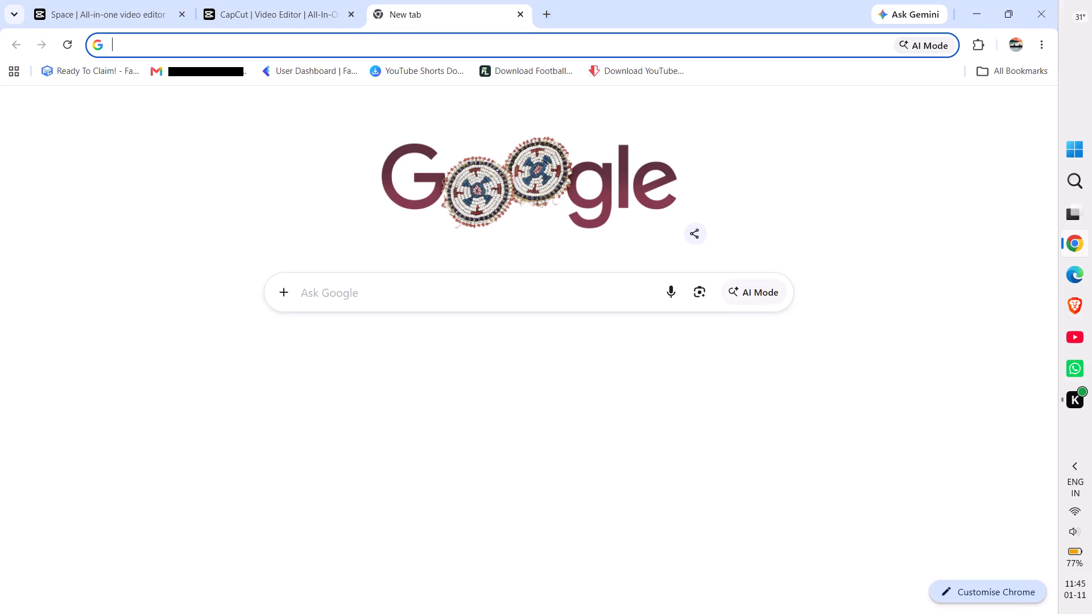
{"action": "type", "text": "ucl 2004/5"}
{"action": "key", "text": "space"}
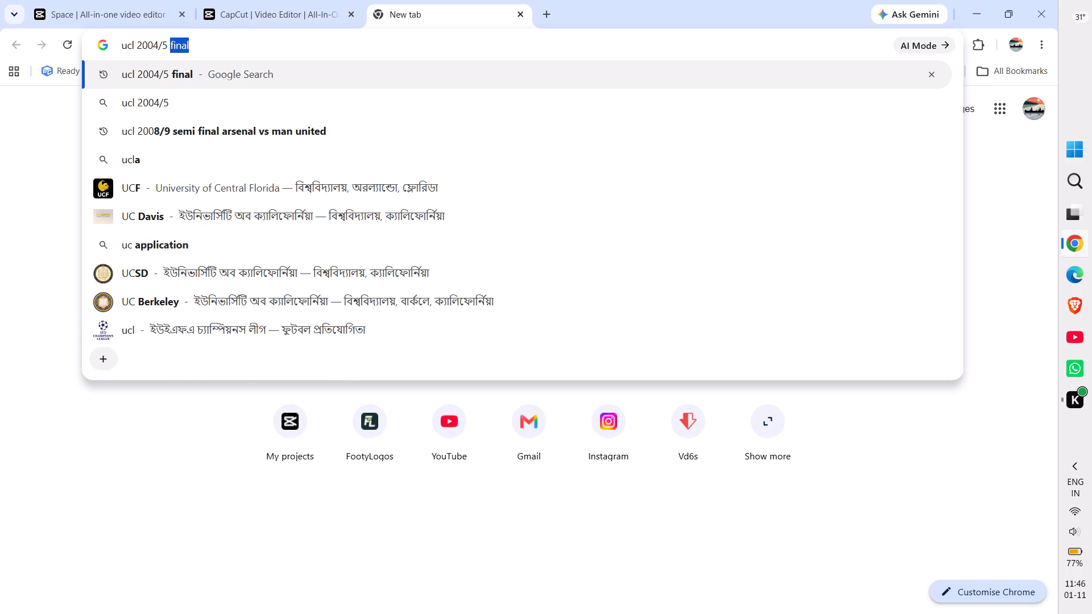
{"action": "key", "text": "Down"}
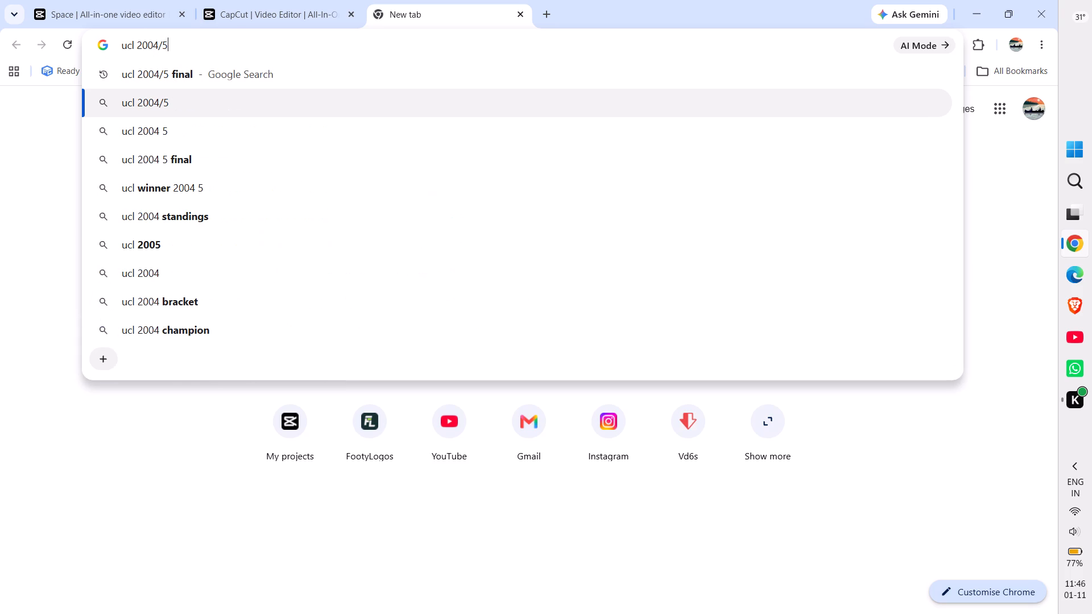
{"action": "key", "text": "Up"}
{"action": "key", "text": "space"}
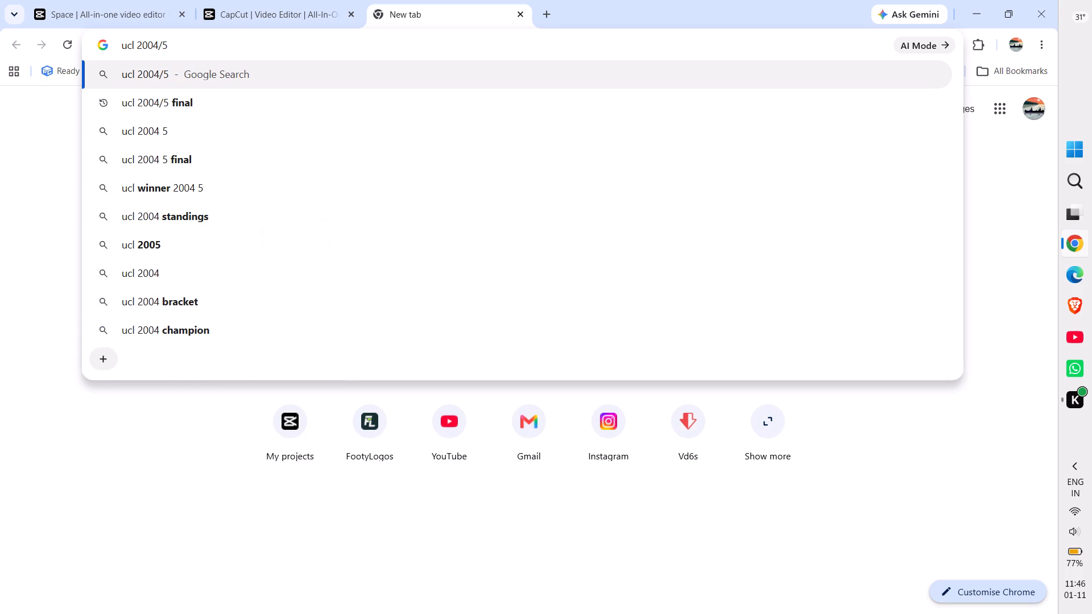
{"action": "key", "text": "Down"}
{"action": "key", "text": "space"}
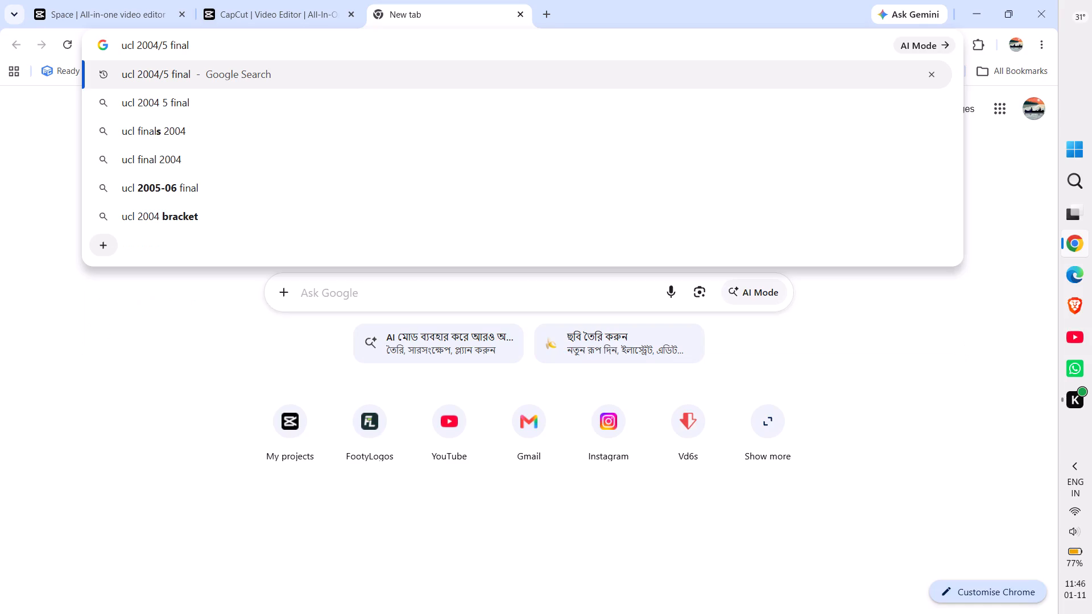
{"action": "type", "text": "st"}
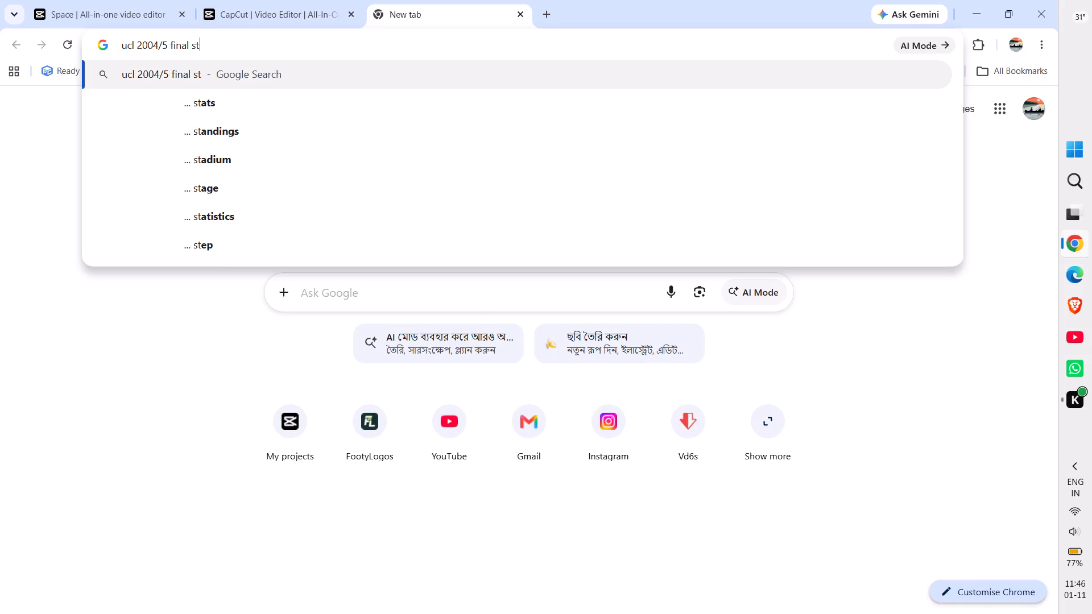
{"action": "key", "text": "Down"}
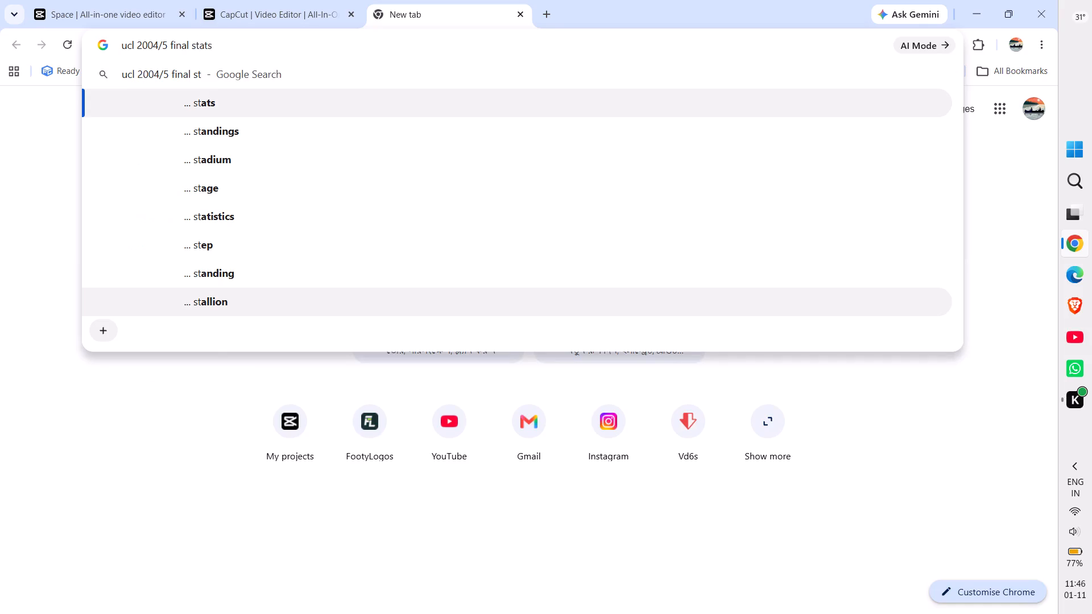
{"action": "key", "text": "Return"}
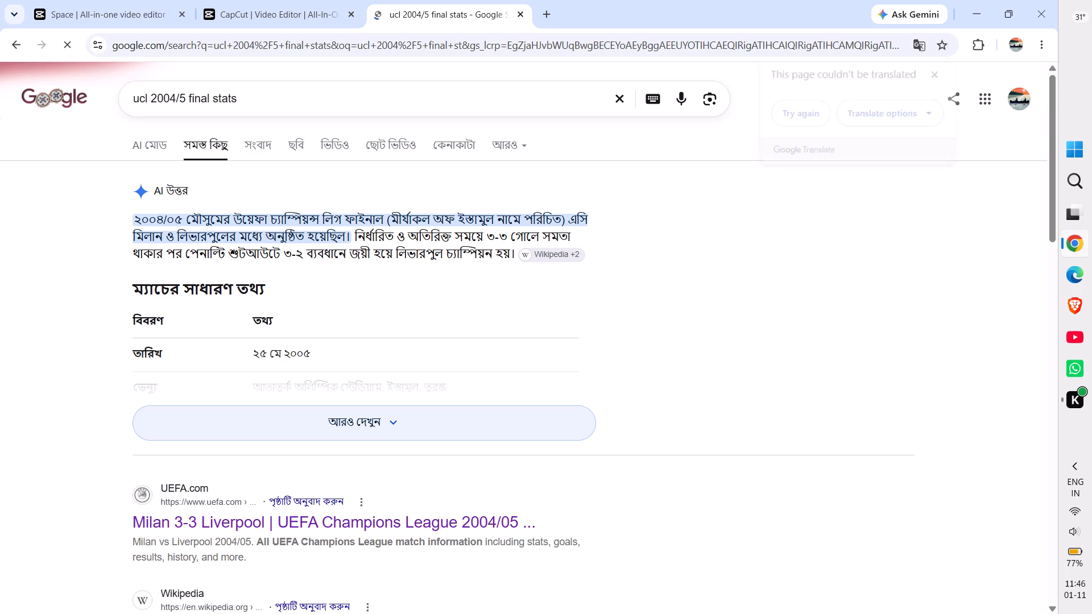
{"action": "left_click", "coordinate": [349, 430]}
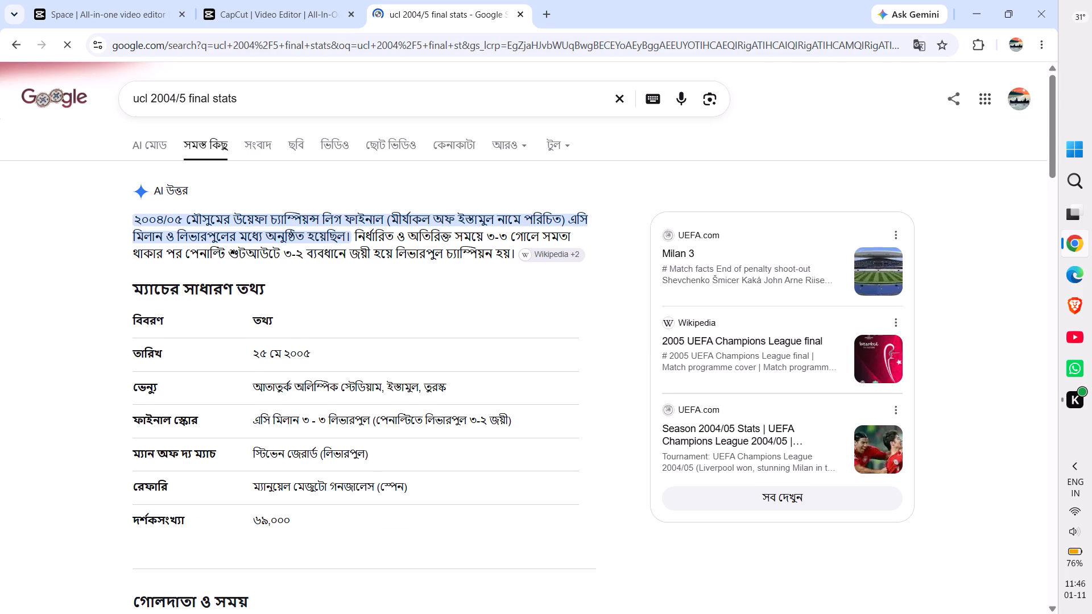
{"action": "scroll", "coordinate": [429, 392], "scroll_direction": "down", "scroll_amount": 1}
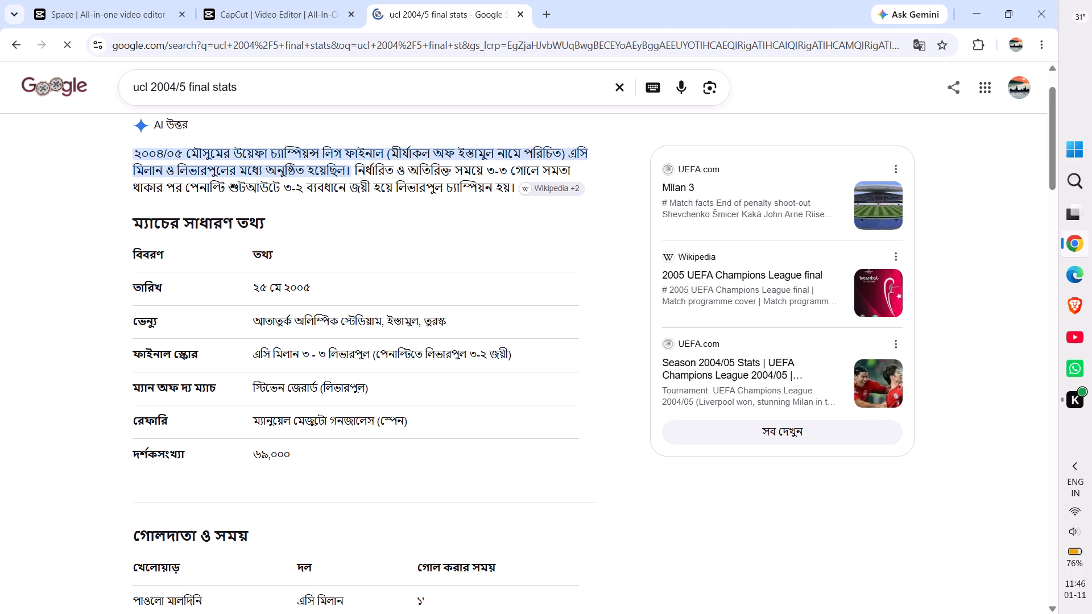
Return to the CapCut project and play the match on to about 00:20:14.
{"action": "left_click", "coordinate": [296, 0]}
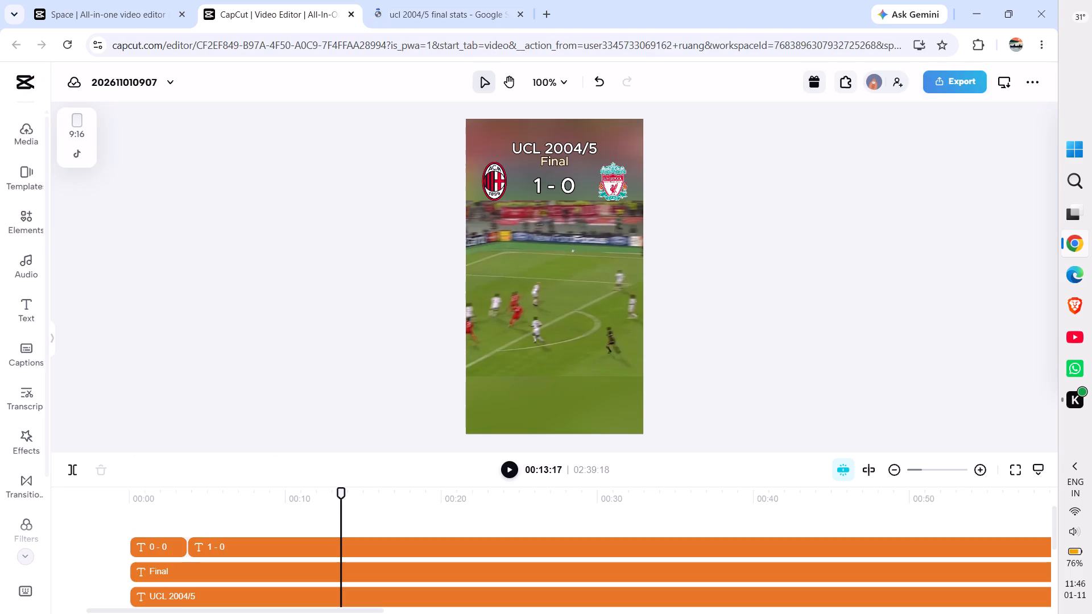
{"action": "key", "text": "space"}
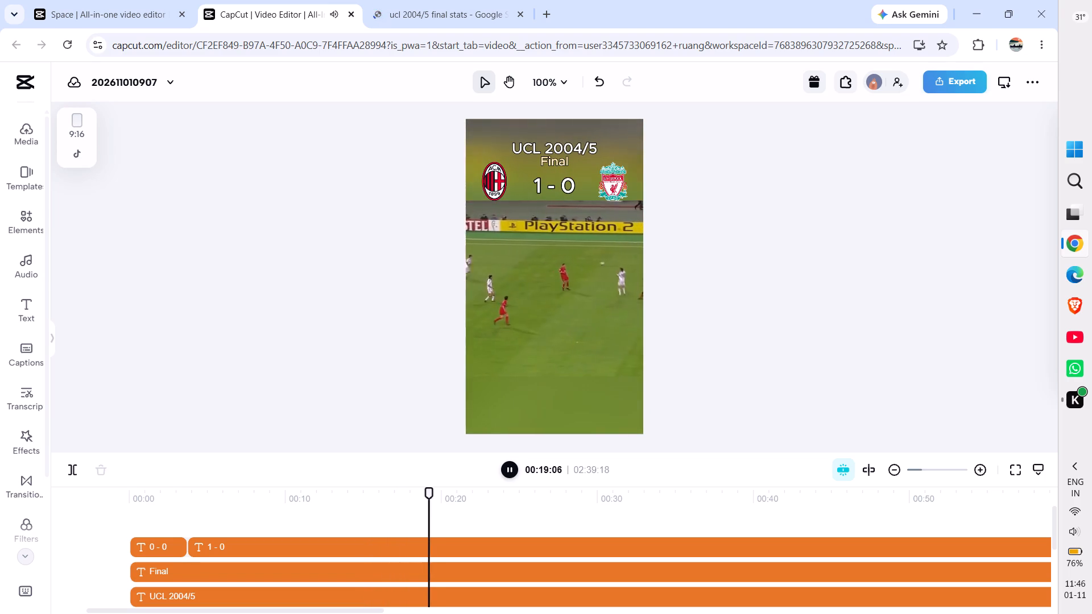
{"action": "key", "text": "space"}
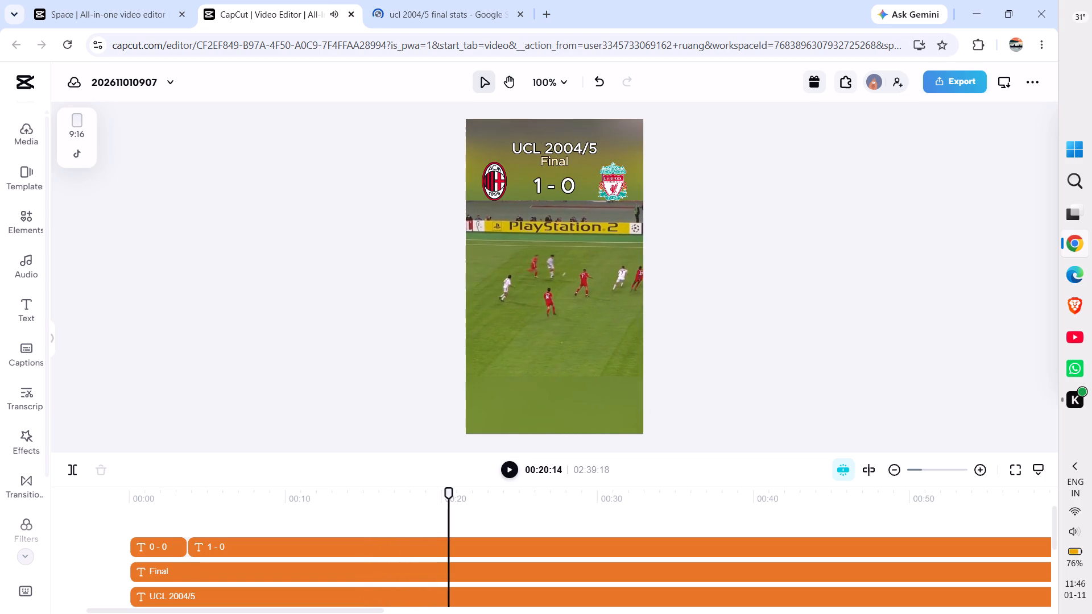
Check the goal scorers and goal times table in the search overview of the 2004/5 final.
{"action": "left_click", "coordinate": [450, 0]}
{"action": "scroll", "coordinate": [400, 381], "scroll_direction": "down", "scroll_amount": 1}
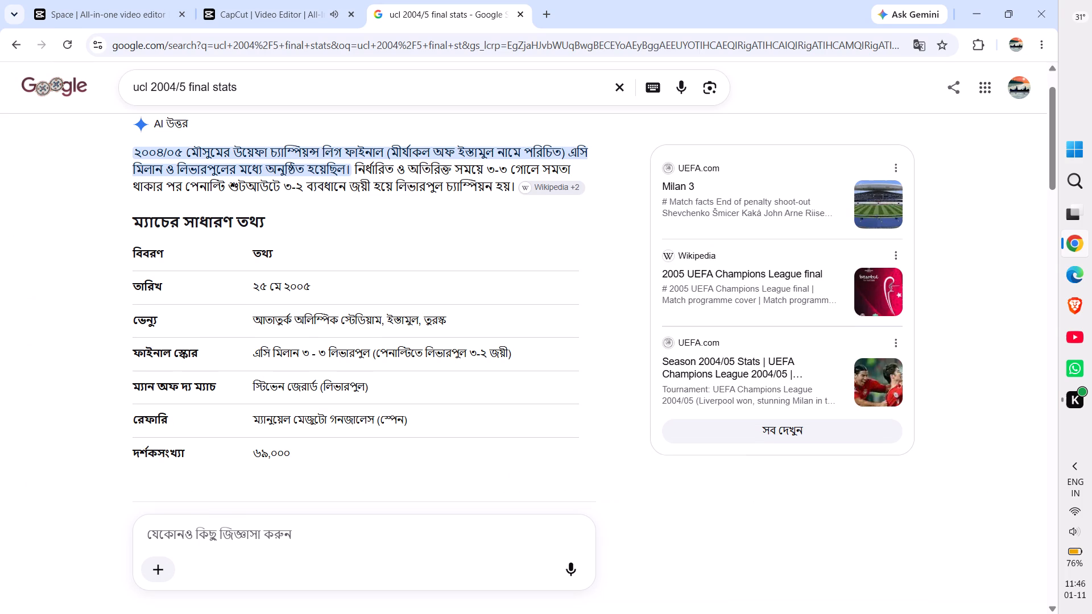
{"action": "scroll", "coordinate": [400, 381], "scroll_direction": "down", "scroll_amount": 5}
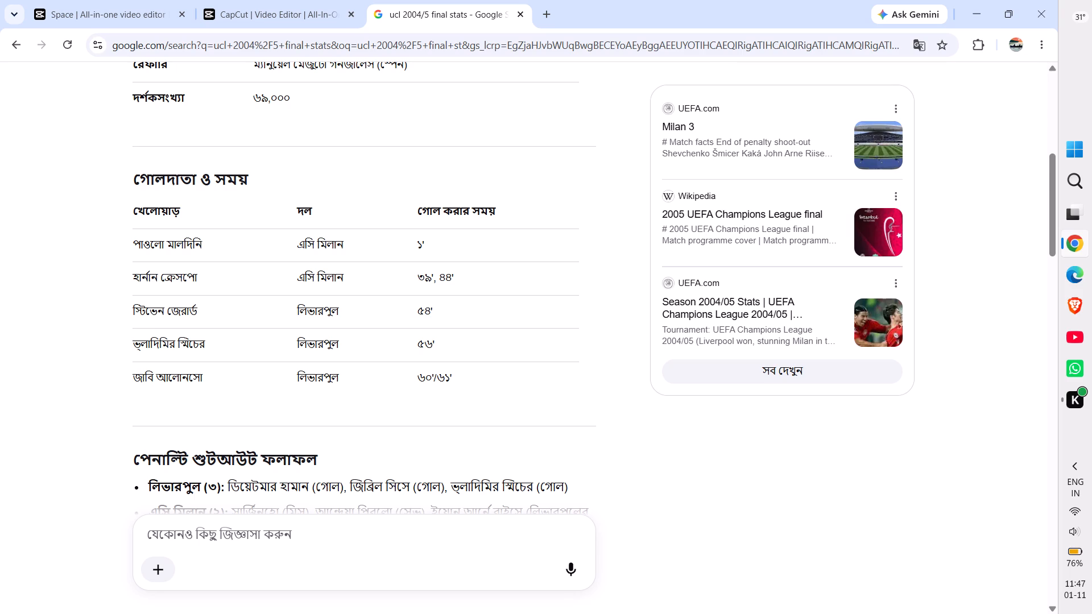
In CapCut, play to the second Milan goal, split the "1 - 0" score text at 00:35:14 and change the later part to "2 - 0".
{"action": "left_click", "coordinate": [305, 0]}
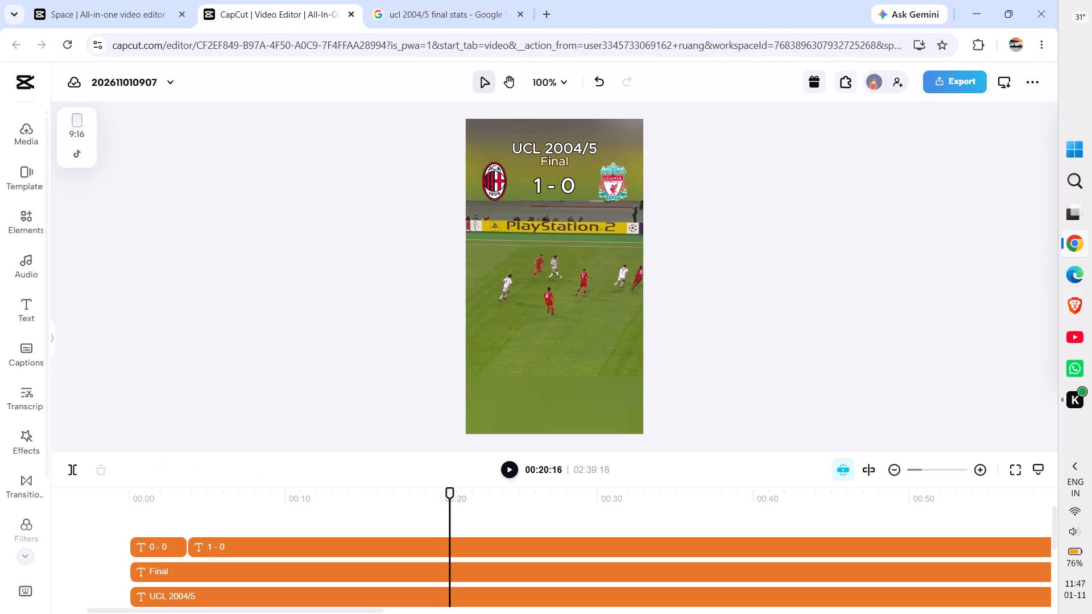
{"action": "key", "text": "space"}
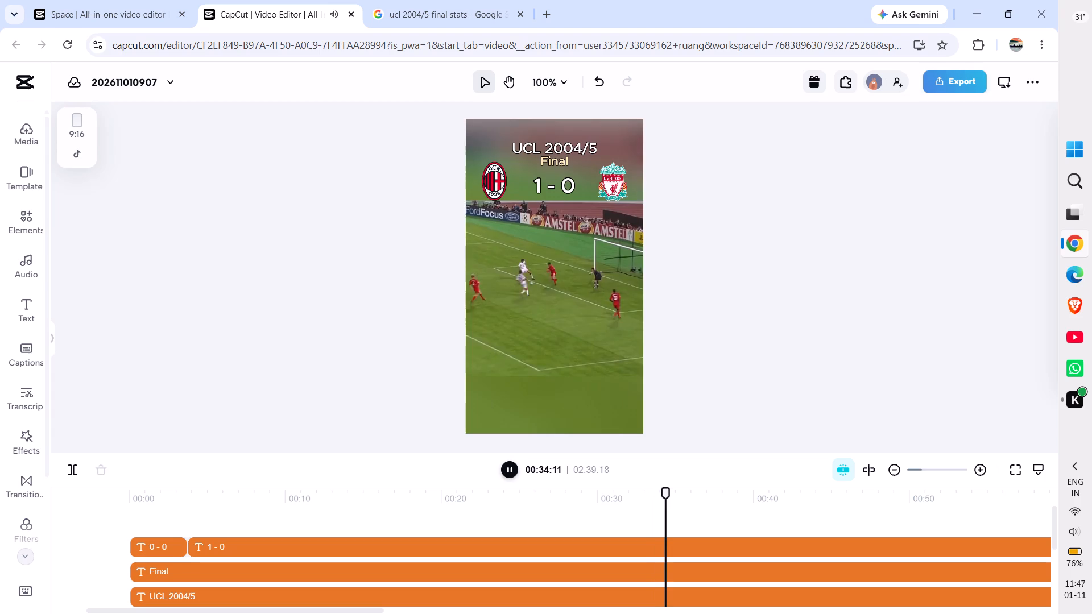
{"action": "key", "text": "space"}
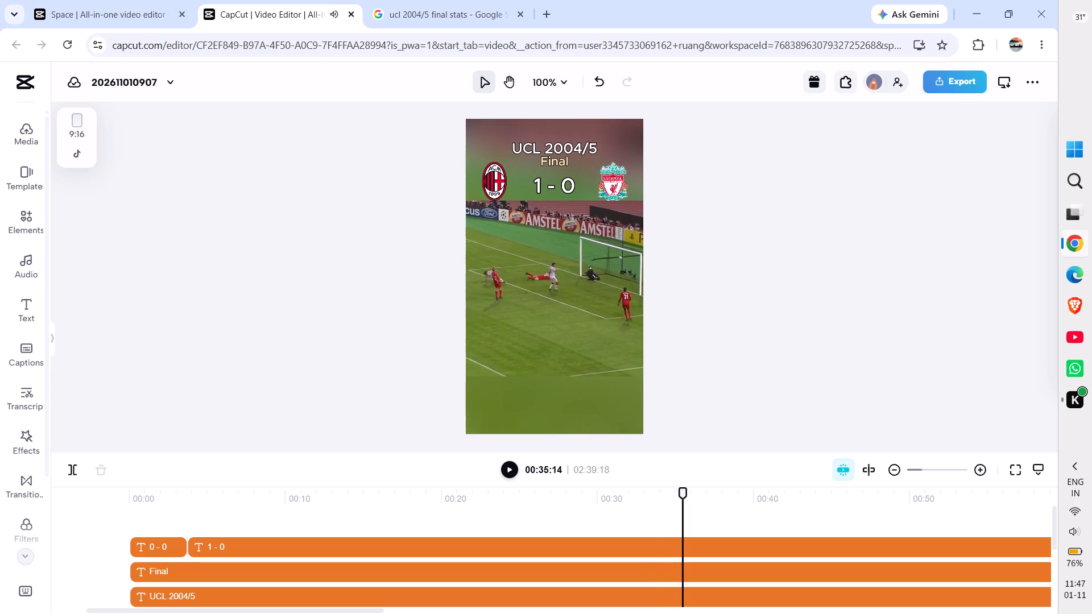
{"action": "left_click", "coordinate": [682, 553]}
{"action": "left_click", "coordinate": [714, 549]}
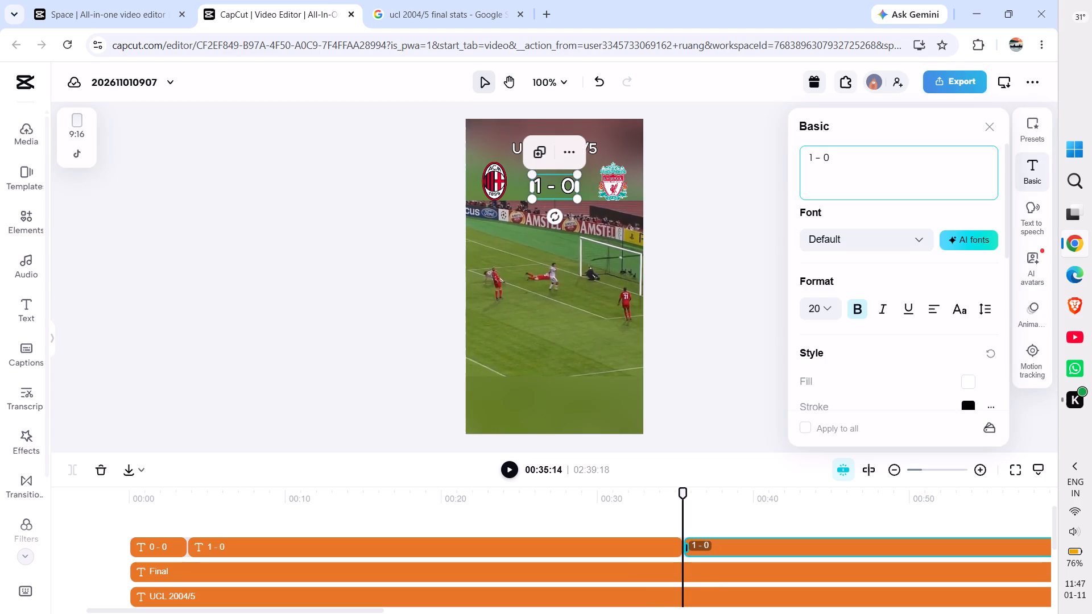
{"action": "left_click", "coordinate": [812, 164]}
{"action": "key", "text": "BackSpace"}
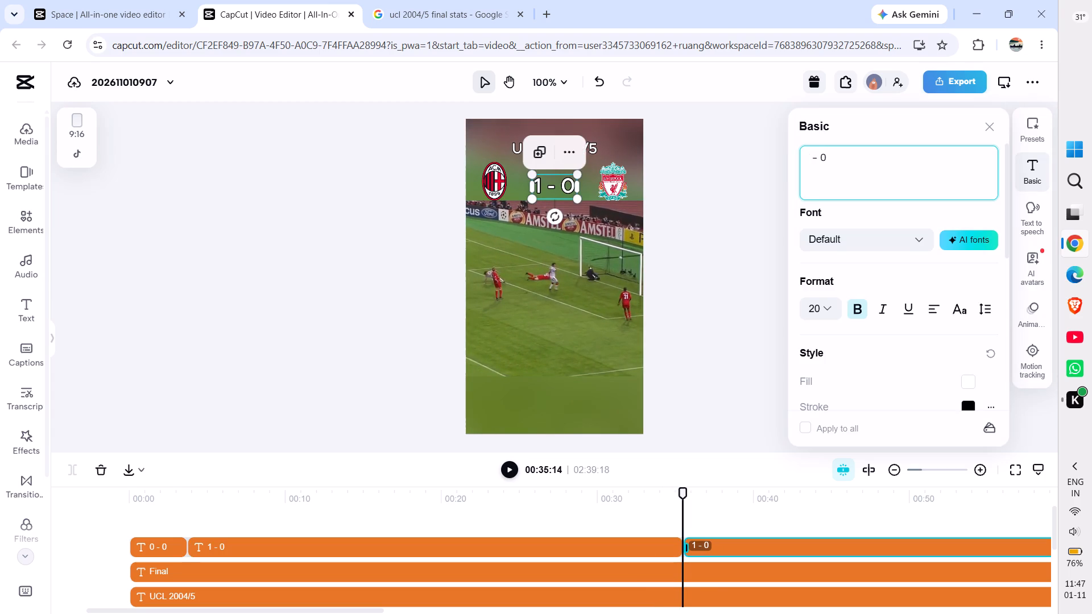
{"action": "key", "text": "2"}
{"action": "left_click", "coordinate": [727, 226]}
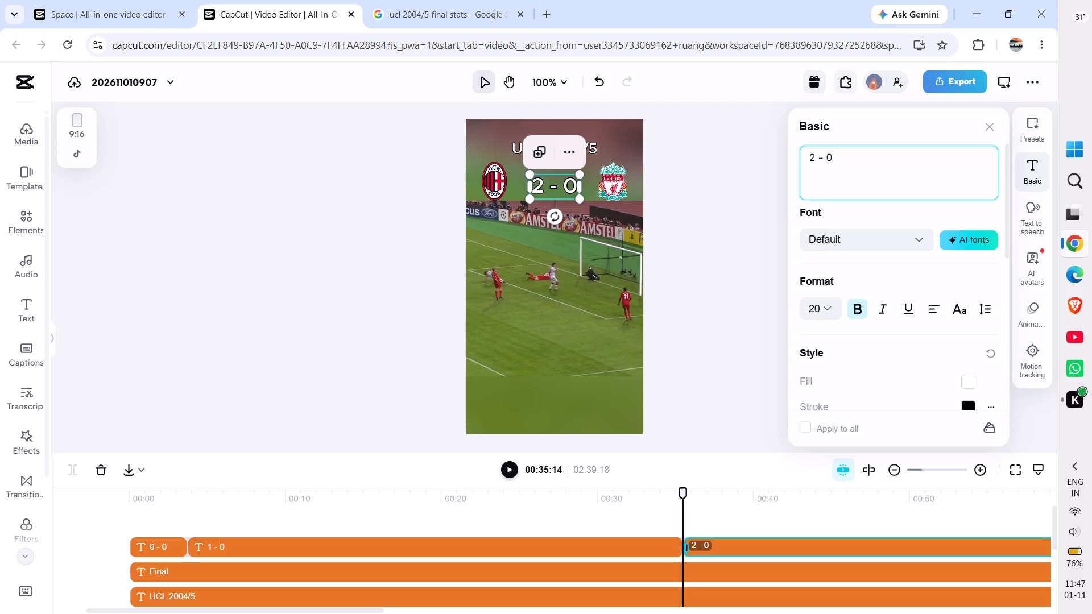
Play the match on from the second goal and pause at about 00:44:03.
{"action": "key", "text": "space"}
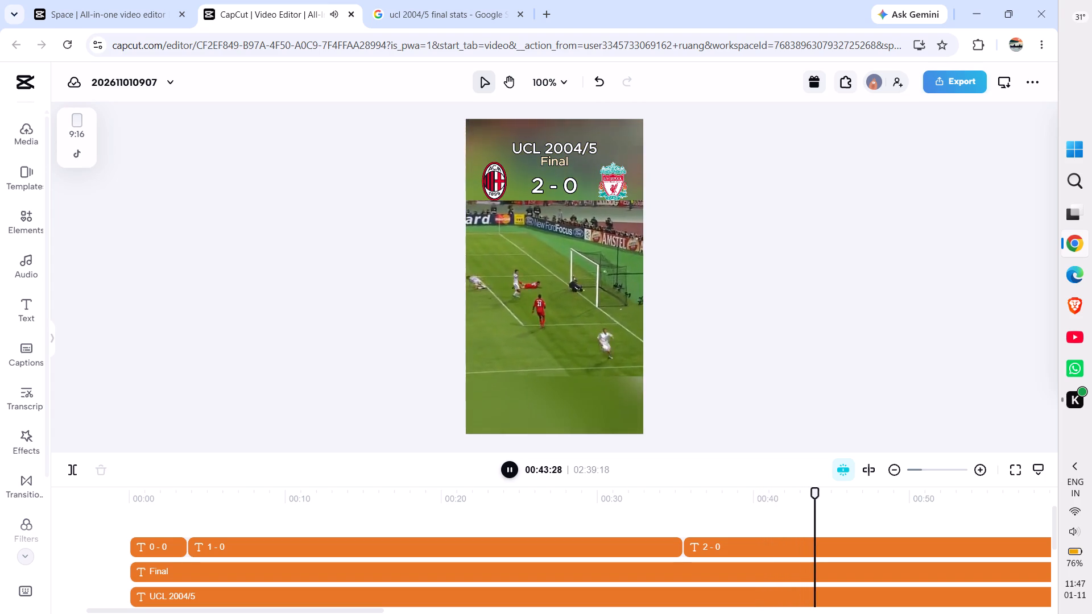
{"action": "key", "text": "space"}
Browse the final's search results, open ESPN's "Milan 3-3 Liverpool (May 25, 2005) Final Score" page, and switch back to CapCut.
{"action": "left_click", "coordinate": [389, 0]}
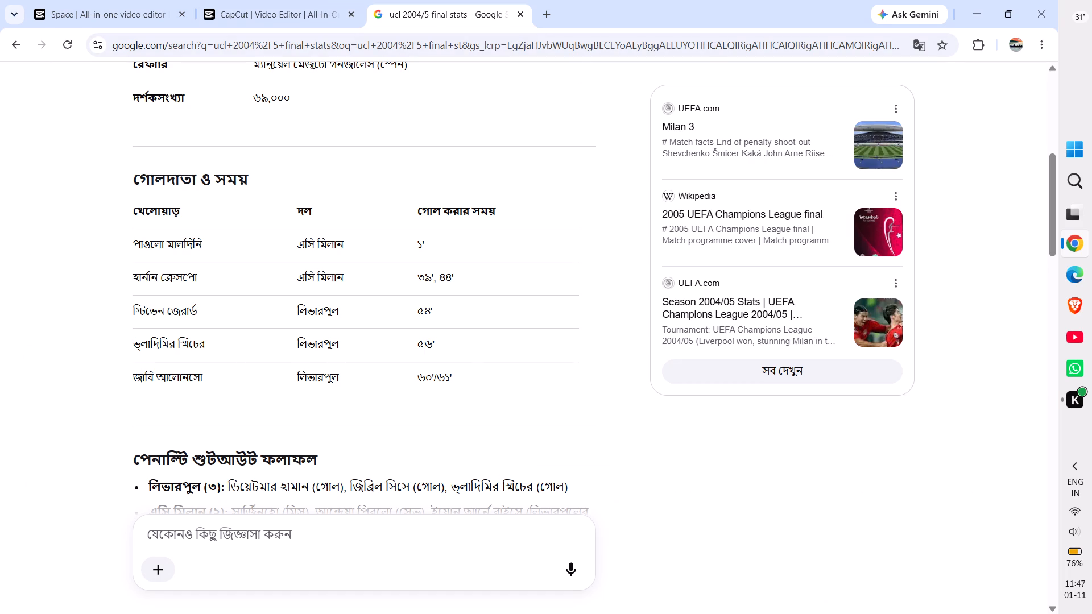
{"action": "scroll", "coordinate": [354, 308], "scroll_direction": "down", "scroll_amount": 10}
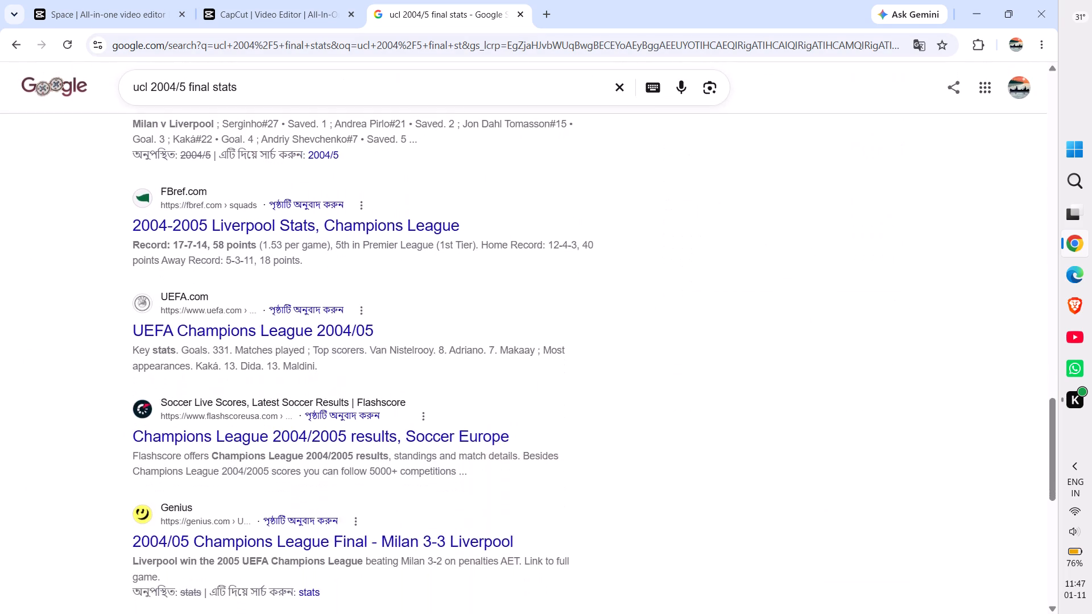
{"action": "scroll", "coordinate": [354, 308], "scroll_direction": "up", "scroll_amount": 3}
{"action": "left_click", "coordinate": [320, 353]}
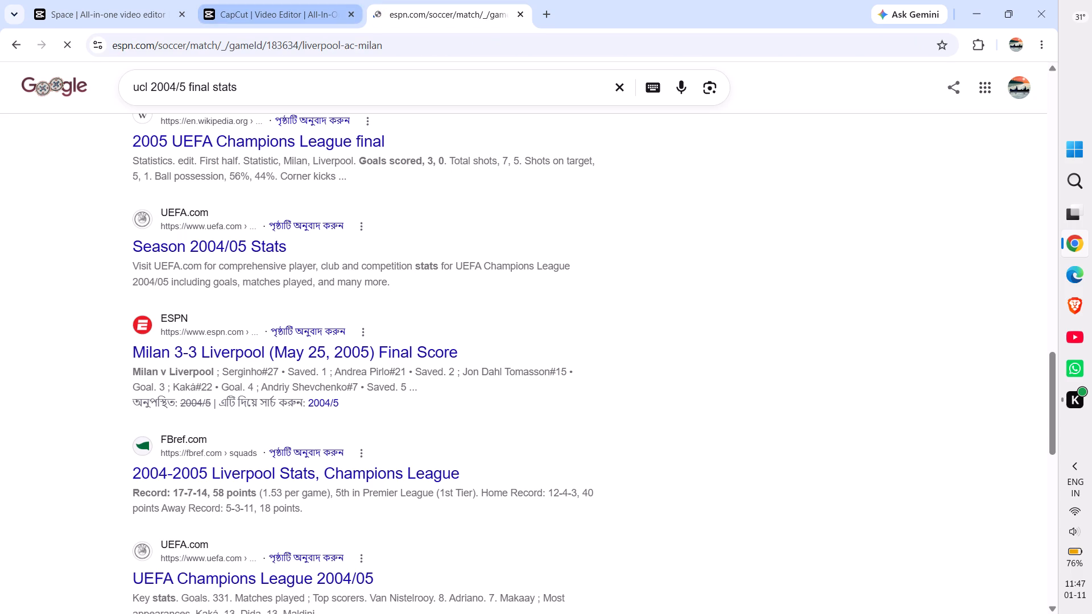
{"action": "left_click", "coordinate": [296, 3]}
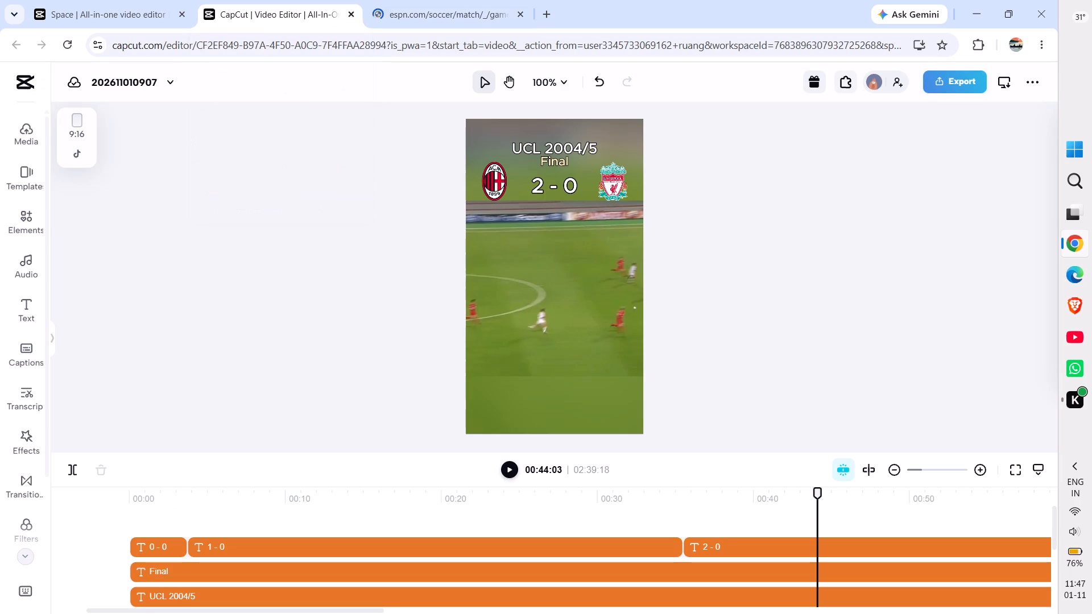
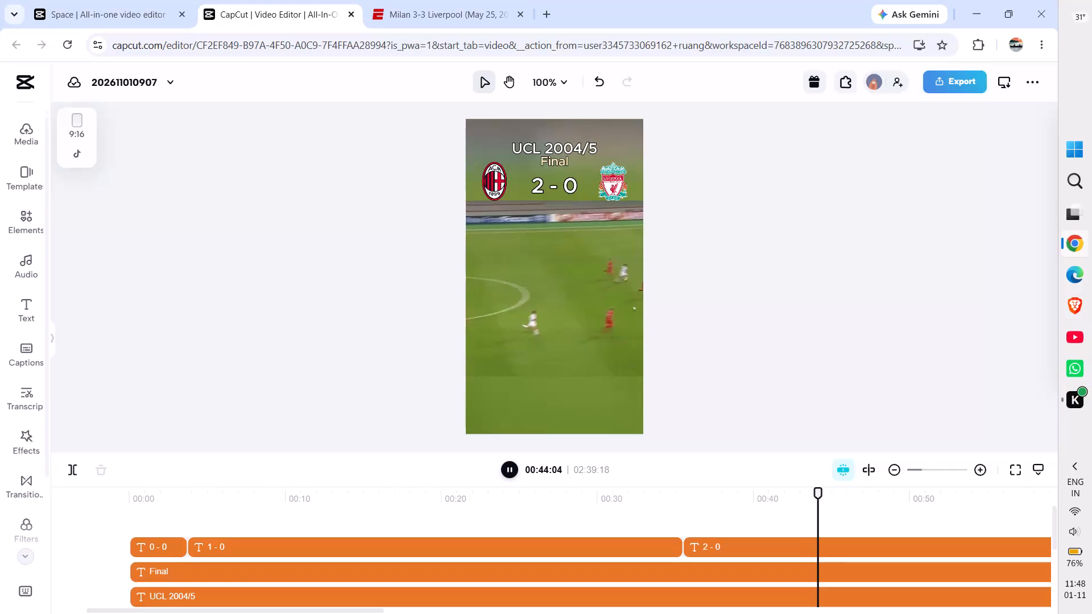
Replay the footage to Milan's third goal and split the "2 - 0" score text at 00:48:06.
{"action": "key", "text": "space"}
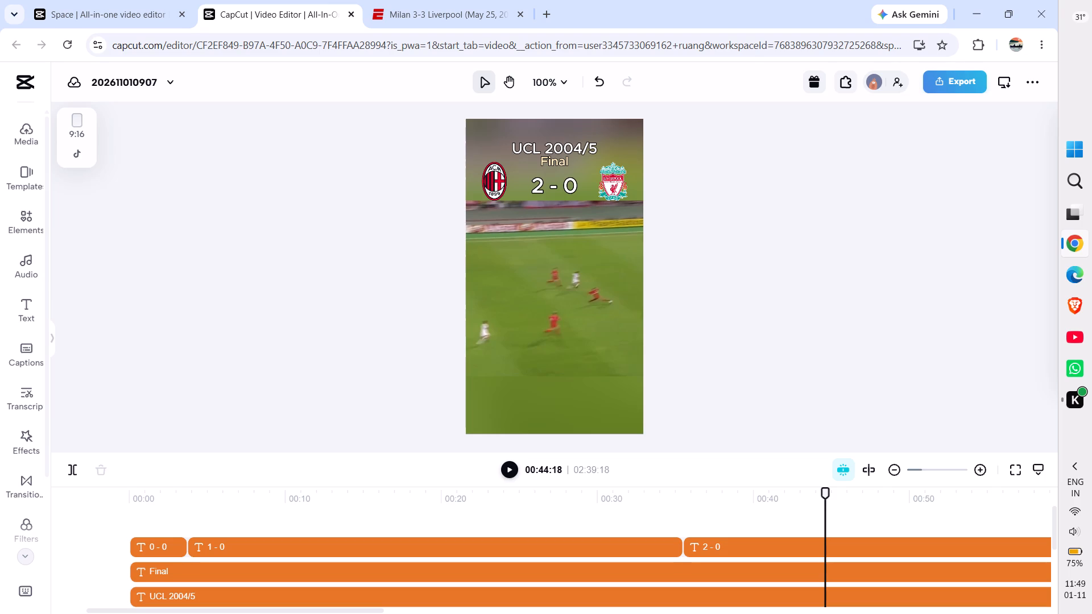
{"action": "key", "text": "space"}
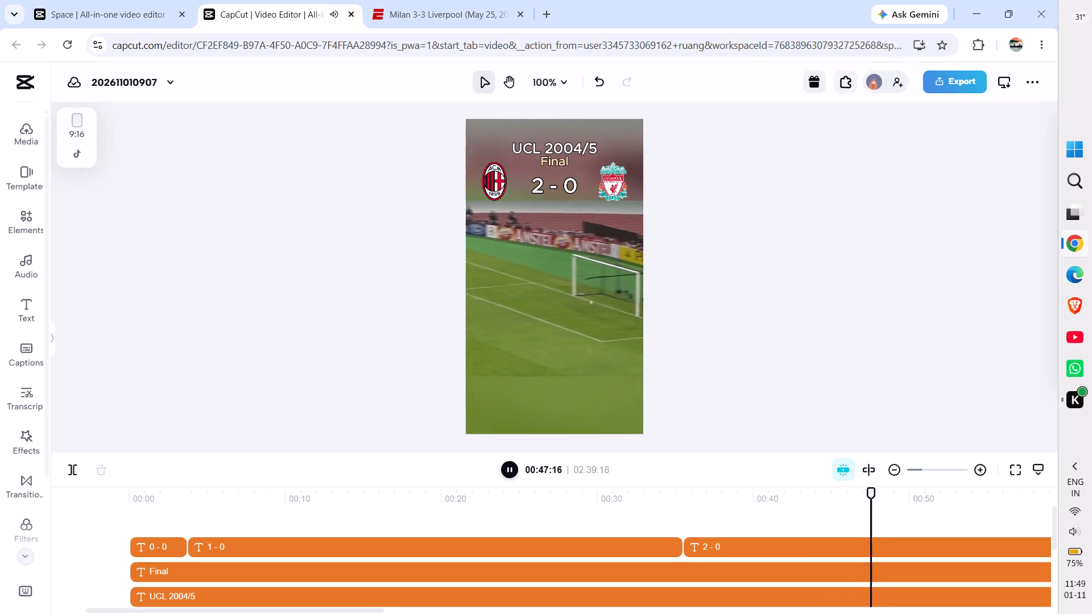
{"action": "key", "text": "space"}
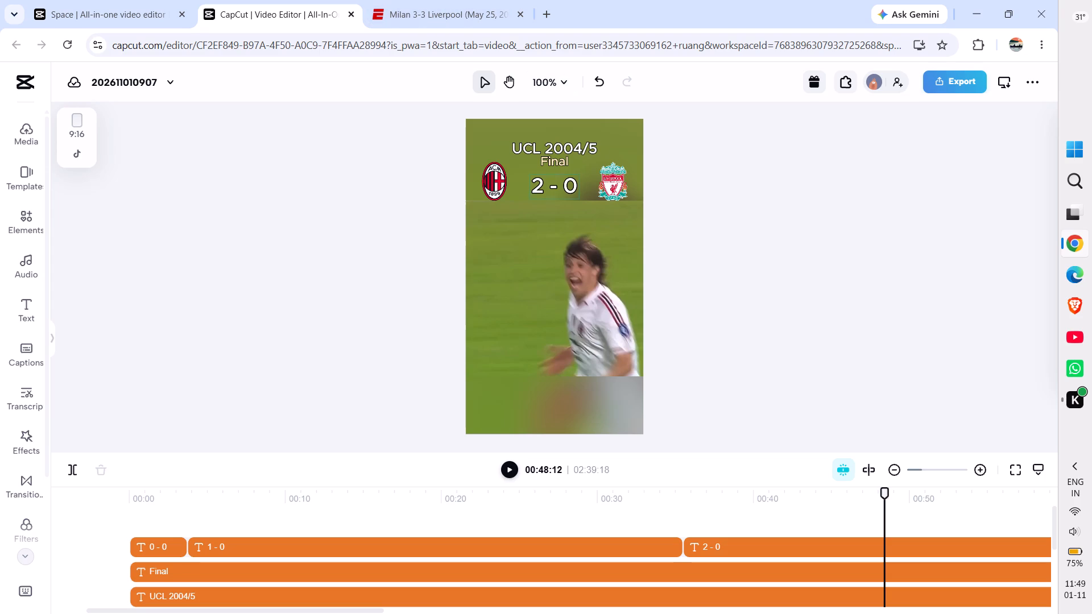
{"action": "left_click_drag", "start_coordinate": [890, 489], "coordinate": [887, 496]}
{"action": "left_click_drag", "start_coordinate": [887, 496], "coordinate": [805, 500]}
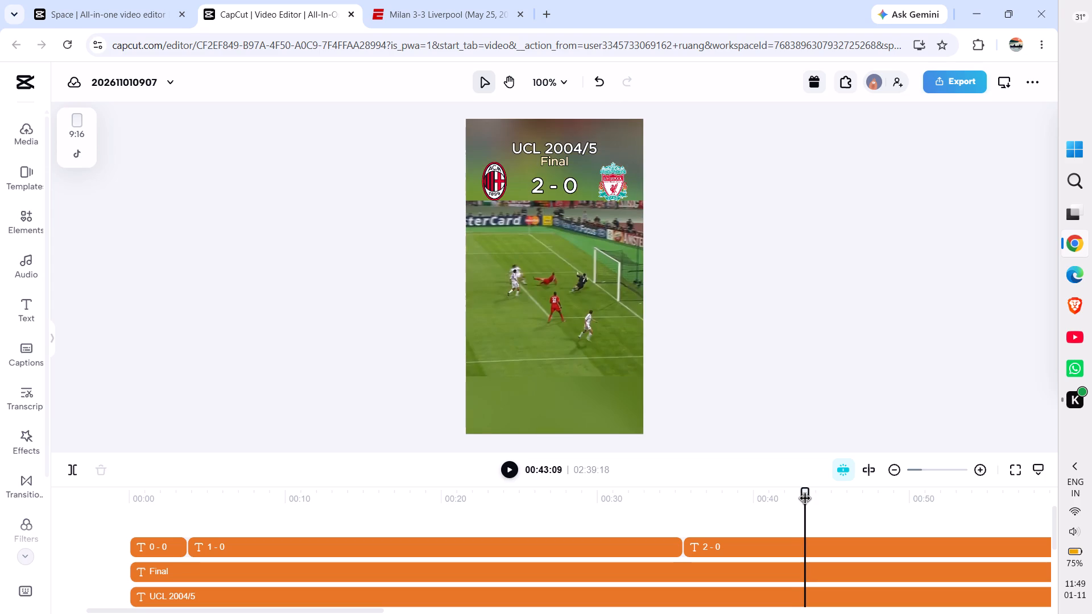
{"action": "key", "text": "ctrl+equal"}
{"action": "key", "text": "ctrl+equal"}
{"action": "key", "text": "ctrl+equal"}
{"action": "key", "text": "ctrl+equal"}
{"action": "key", "text": "ctrl+equal"}
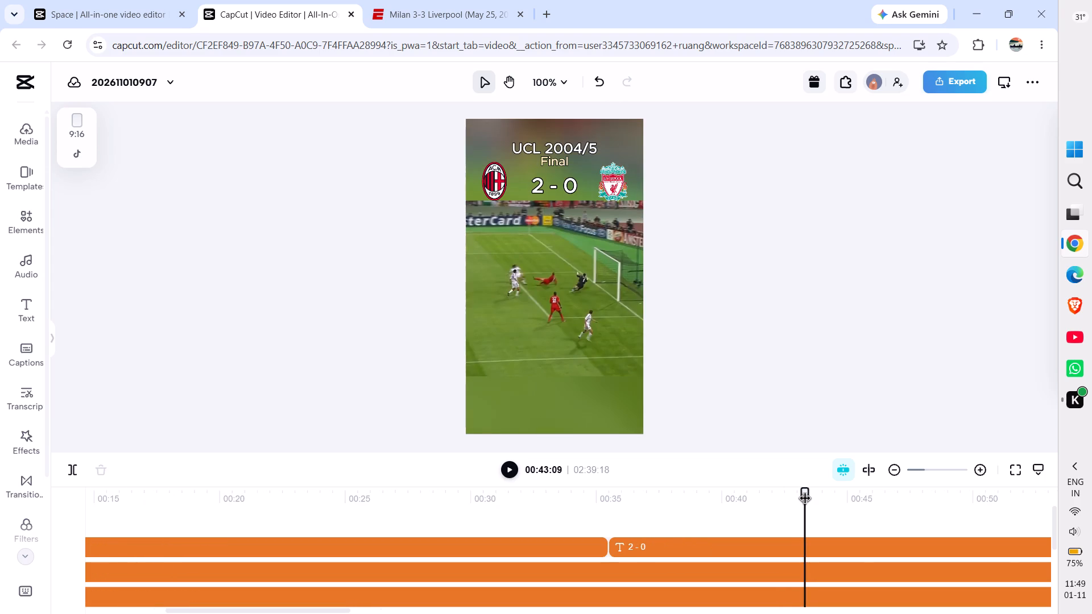
{"action": "key", "text": "space"}
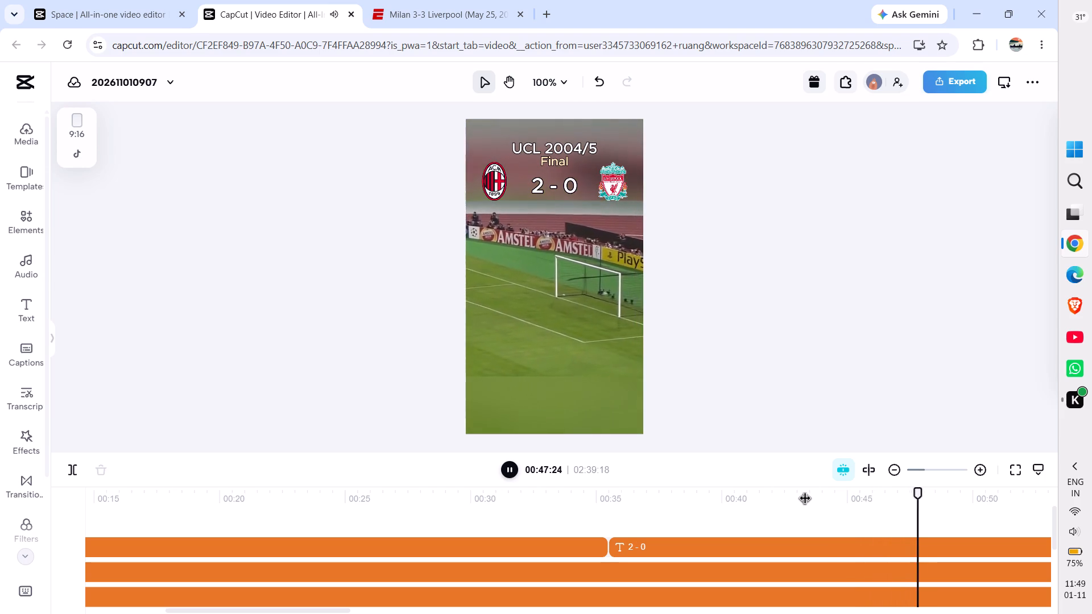
{"action": "key", "text": "space"}
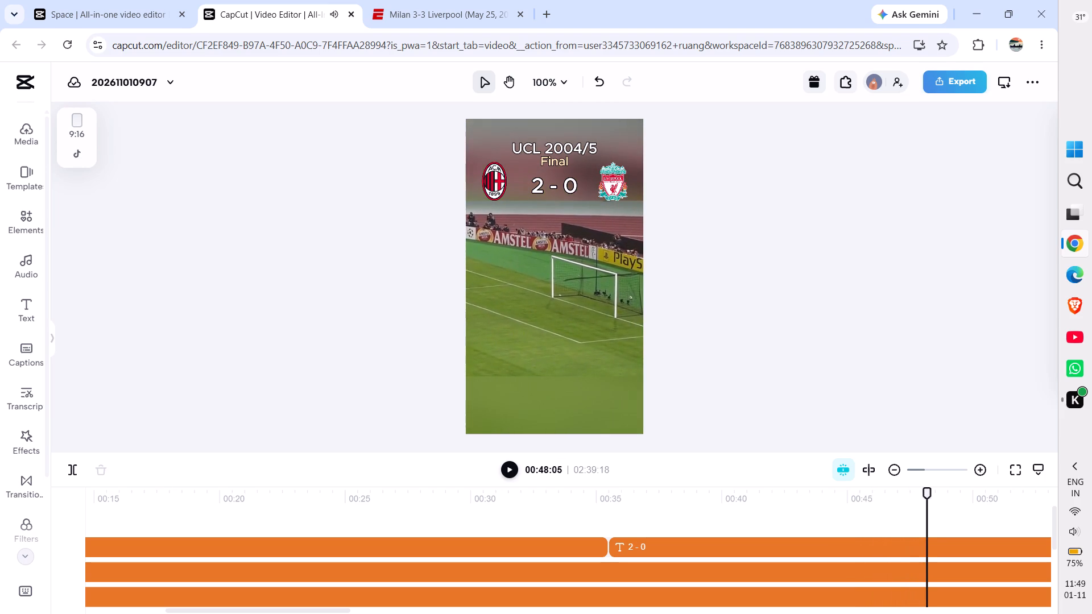
{"action": "left_click", "coordinate": [930, 546]}
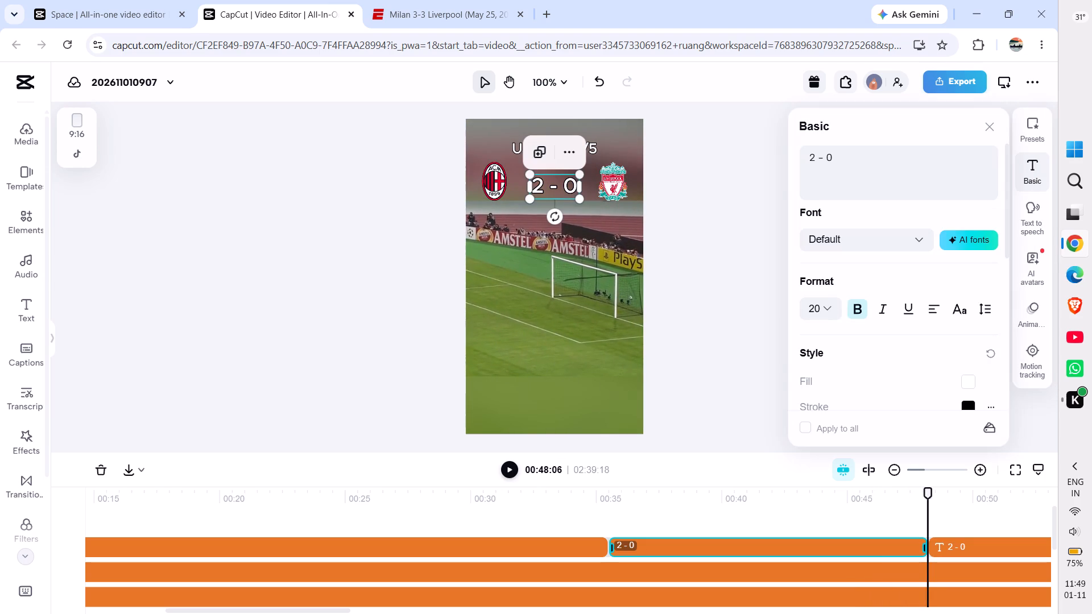
Select the part of the "2 - 0" score text after the 00:48:06 split for editing.
{"action": "scroll", "coordinate": [987, 551], "scroll_direction": "left", "scroll_amount": 3}
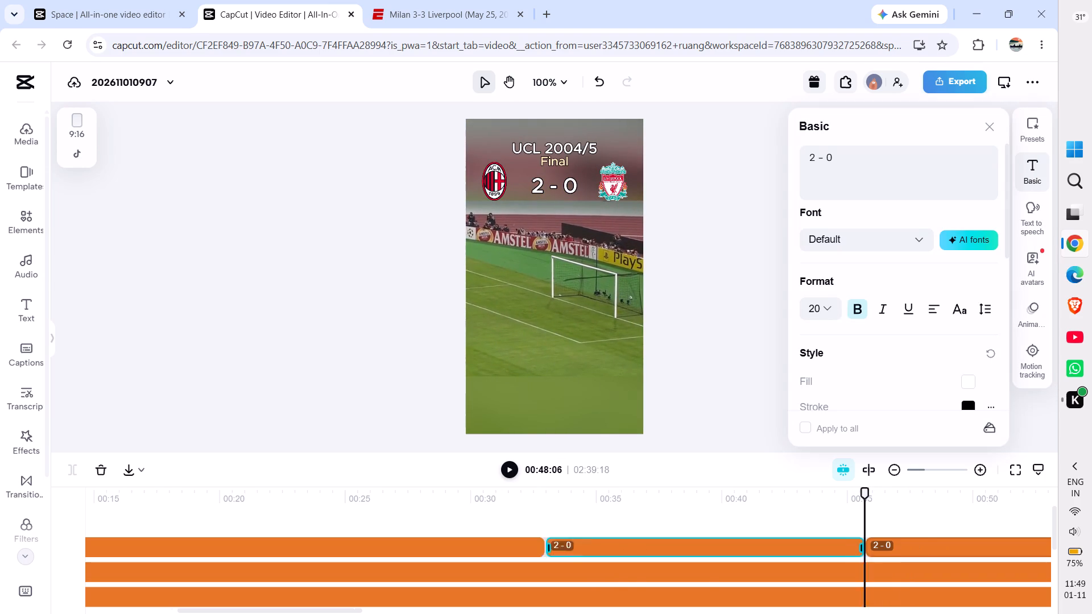
{"action": "scroll", "coordinate": [987, 551], "scroll_direction": "left", "scroll_amount": 3}
{"action": "left_click", "coordinate": [690, 540]}
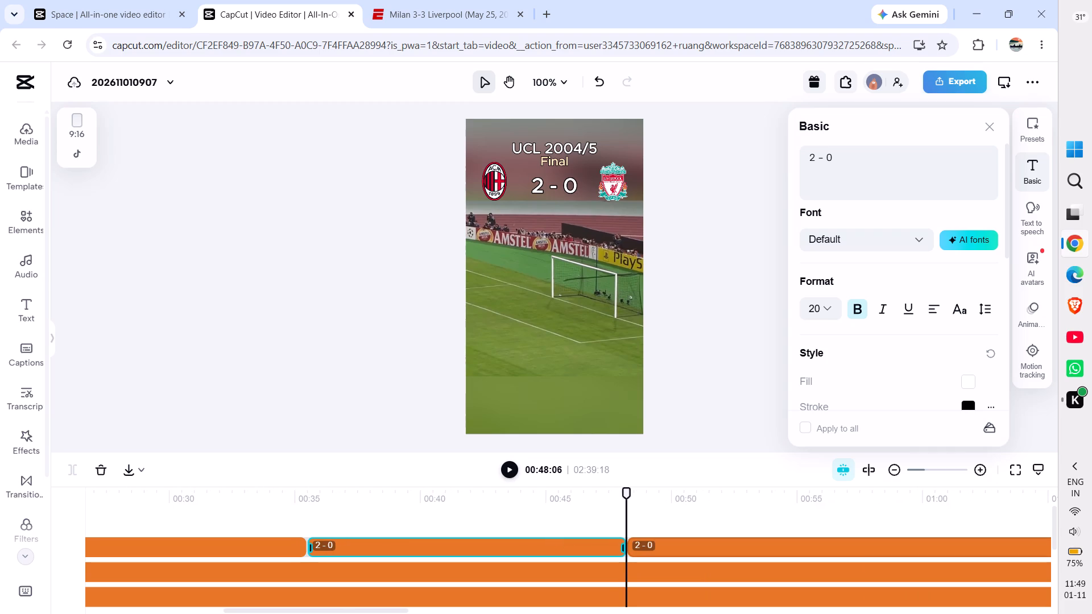
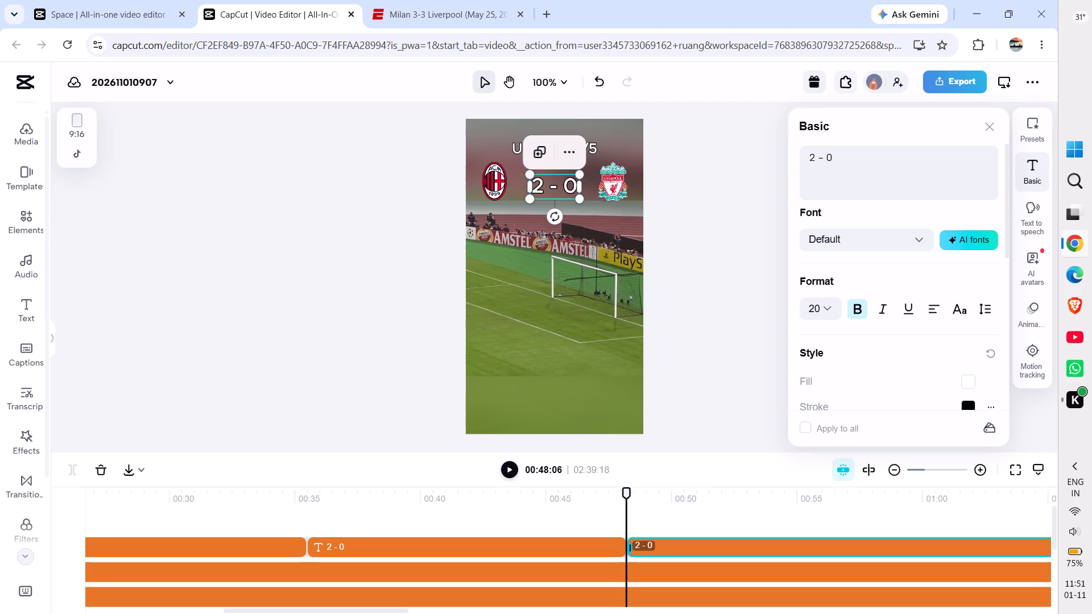
Deselect the score text and play the footage onward from the 00:48:06 split to review the moments after Milan's third goal.
{"action": "left_click", "coordinate": [682, 343]}
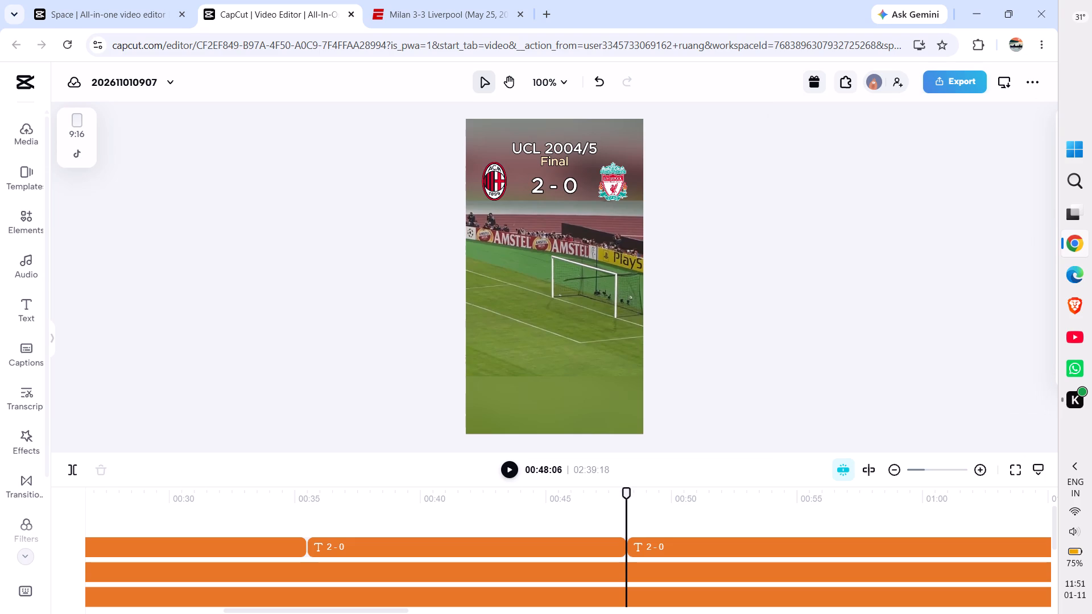
{"action": "key", "text": "space"}
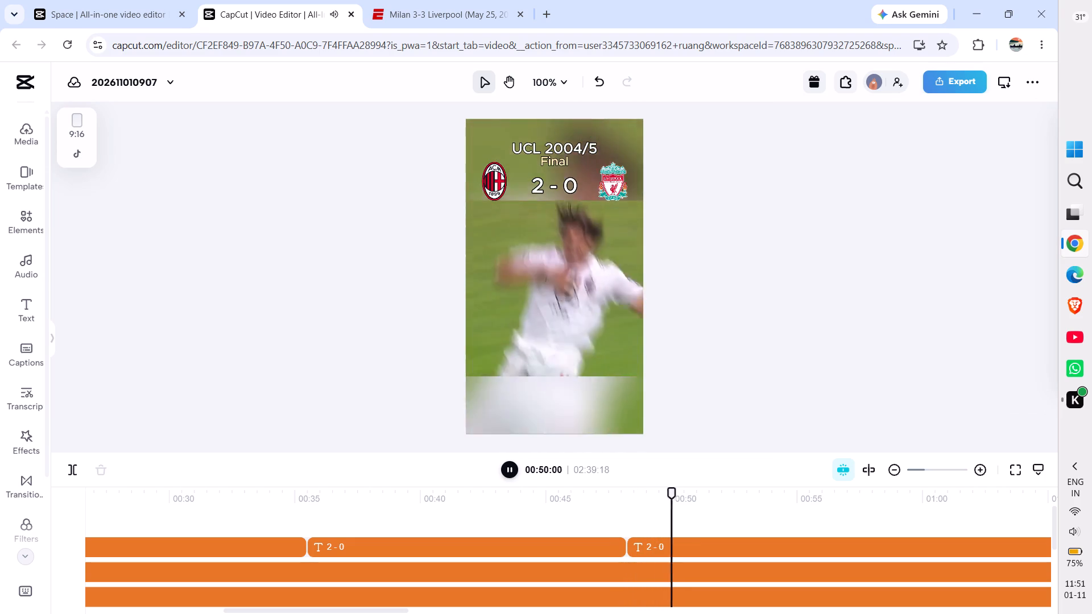
{"action": "key", "text": "space"}
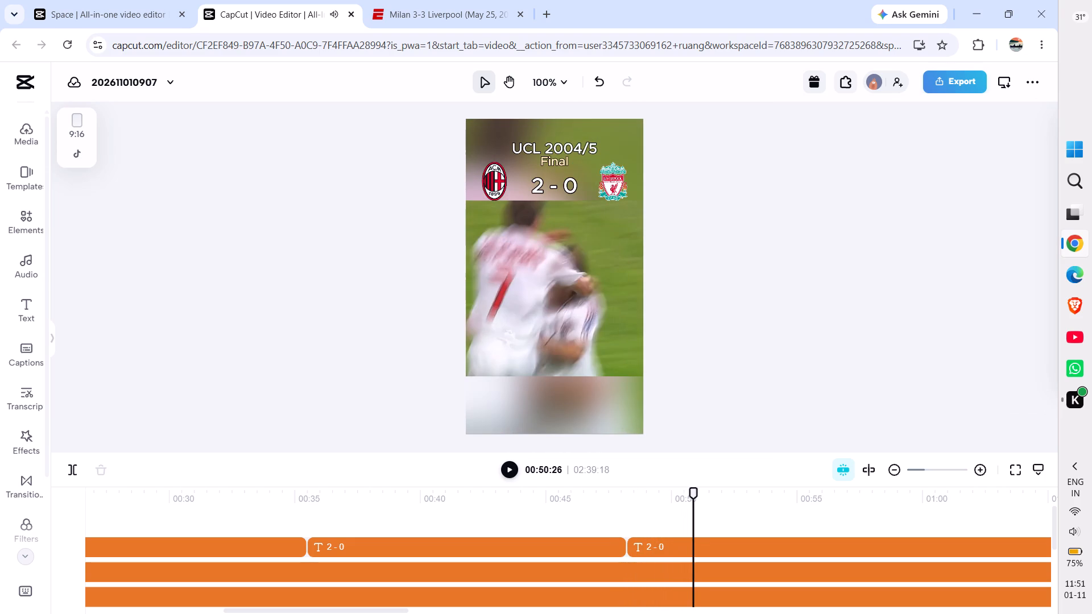
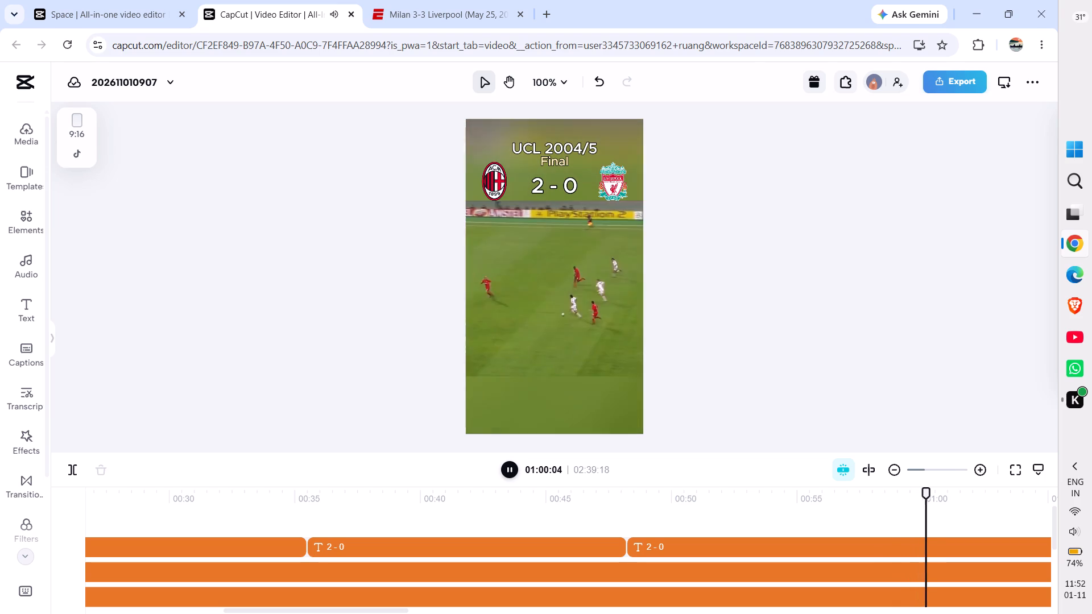
Pause the match footage at about 01:01:20, during the Milan attack under the 2 - 0 score.
{"action": "key", "text": "space"}
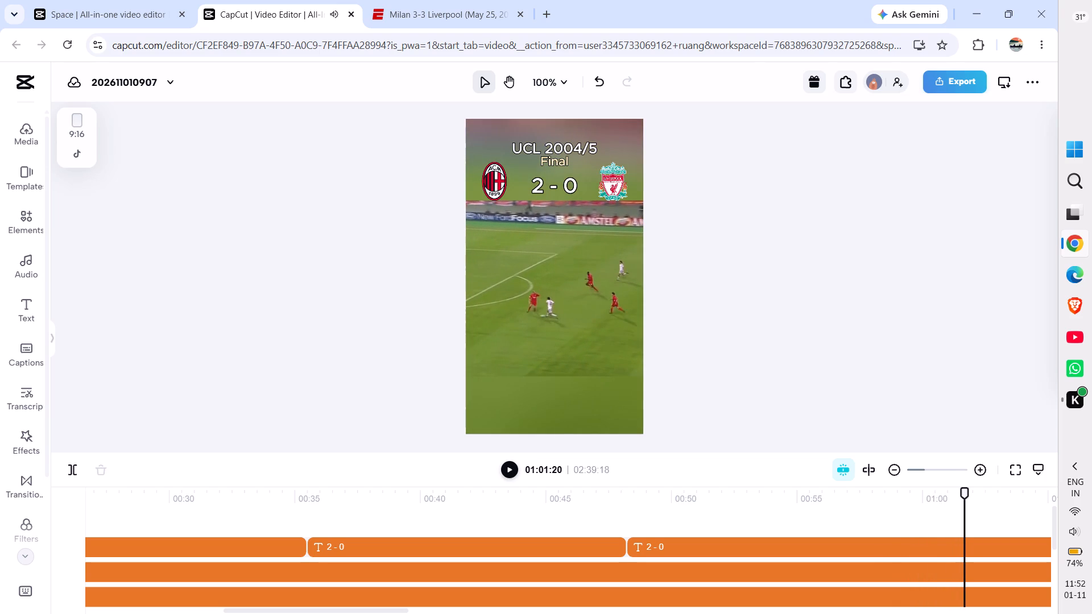
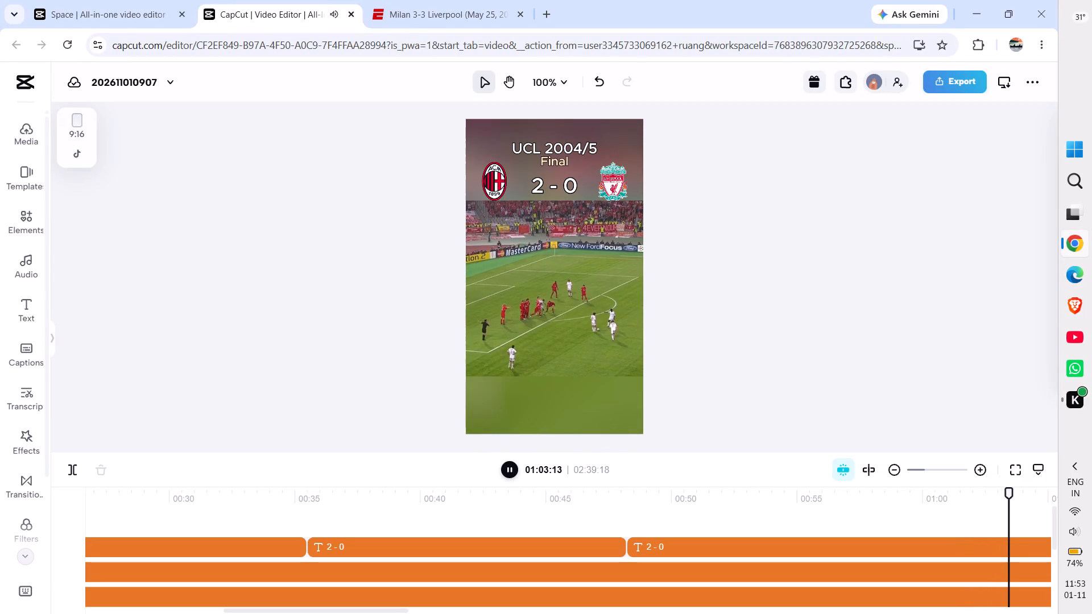
Replay the match footage from about 00:52 and stop it at about 01:01:27 to review the latest goal.
{"action": "key", "text": "space"}
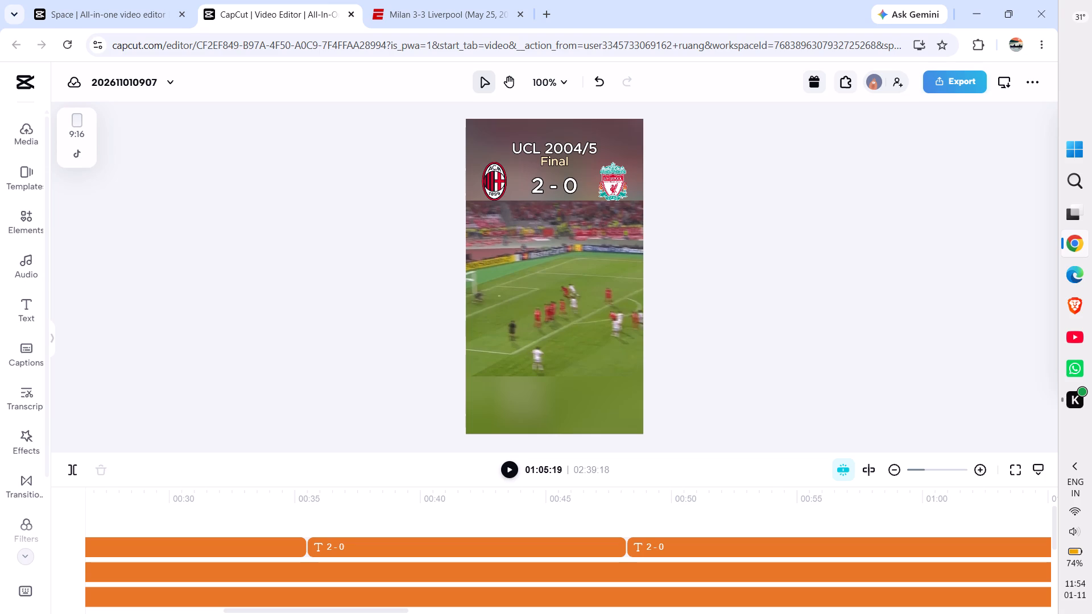
{"action": "scroll", "coordinate": [691, 543], "scroll_direction": "left", "scroll_amount": 7}
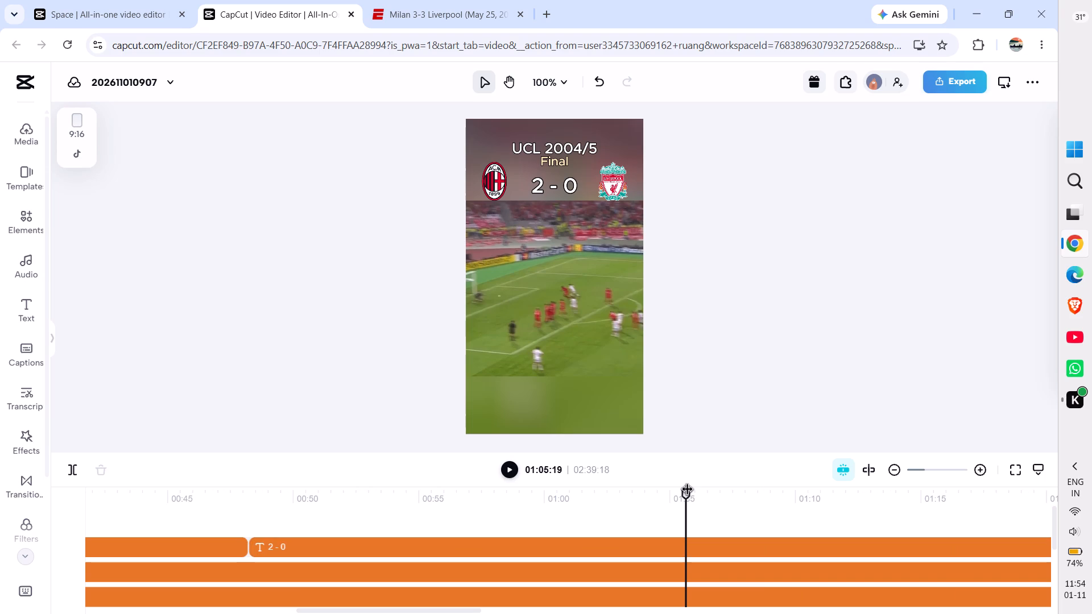
{"action": "left_click_drag", "start_coordinate": [688, 491], "coordinate": [355, 518]}
{"action": "key", "text": "space"}
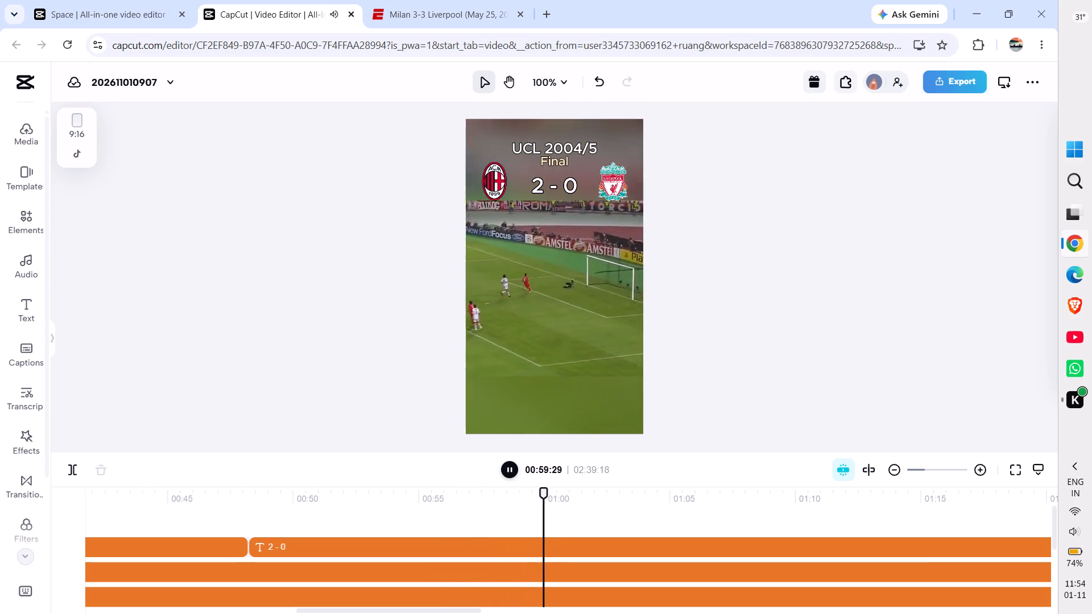
{"action": "key", "text": "space"}
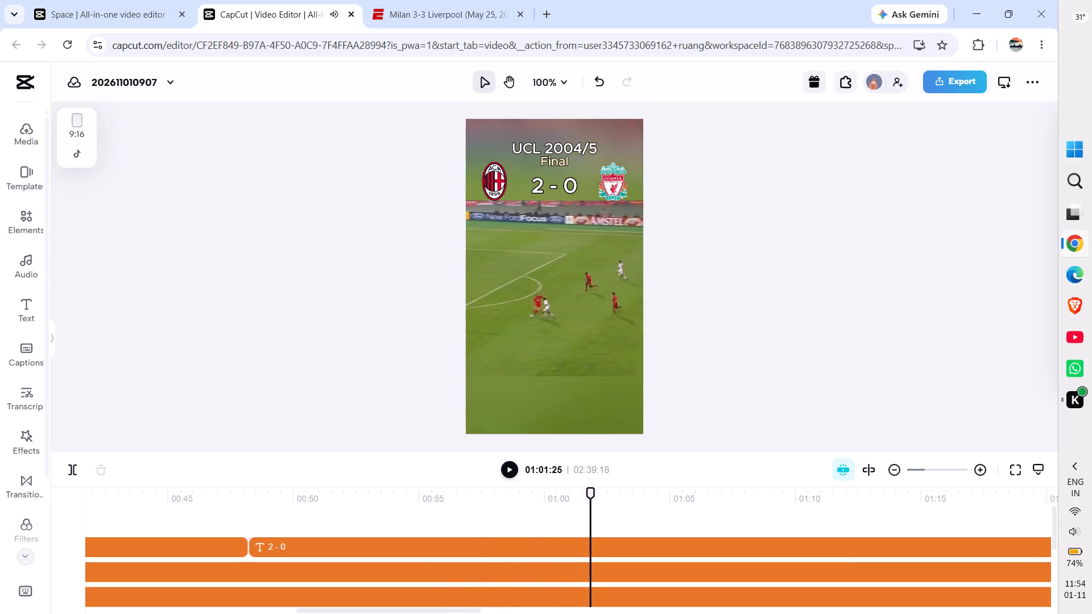
Change the score text to 3 - 0 in the last score segment, which starts at about 00:48.
{"action": "scroll", "coordinate": [317, 521], "scroll_direction": "right", "scroll_amount": 4}
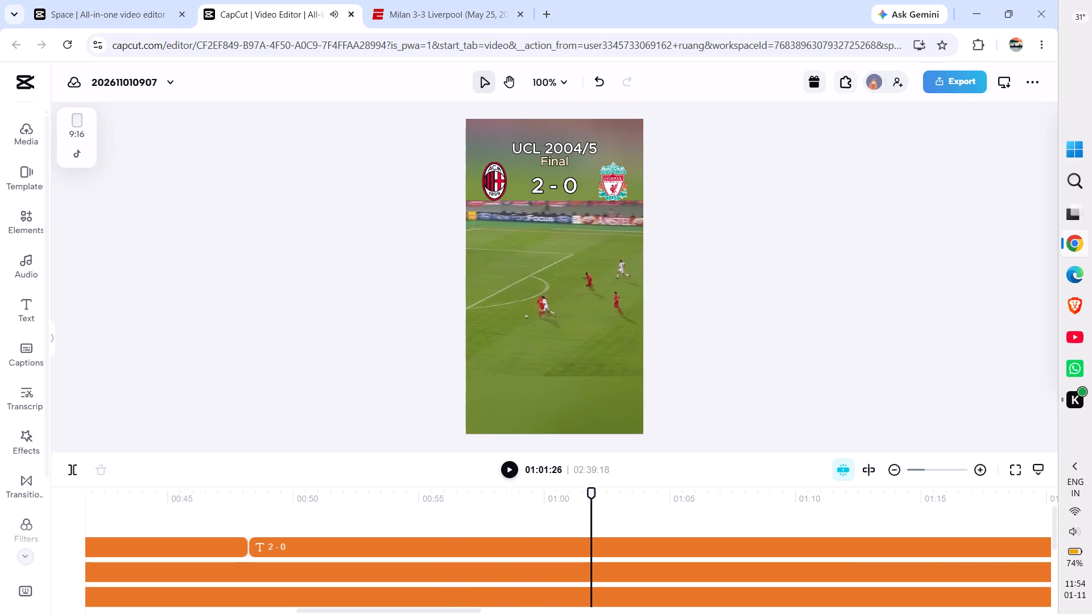
{"action": "scroll", "coordinate": [317, 521], "scroll_direction": "right", "scroll_amount": 2}
{"action": "scroll", "coordinate": [317, 521], "scroll_direction": "left", "scroll_amount": 1}
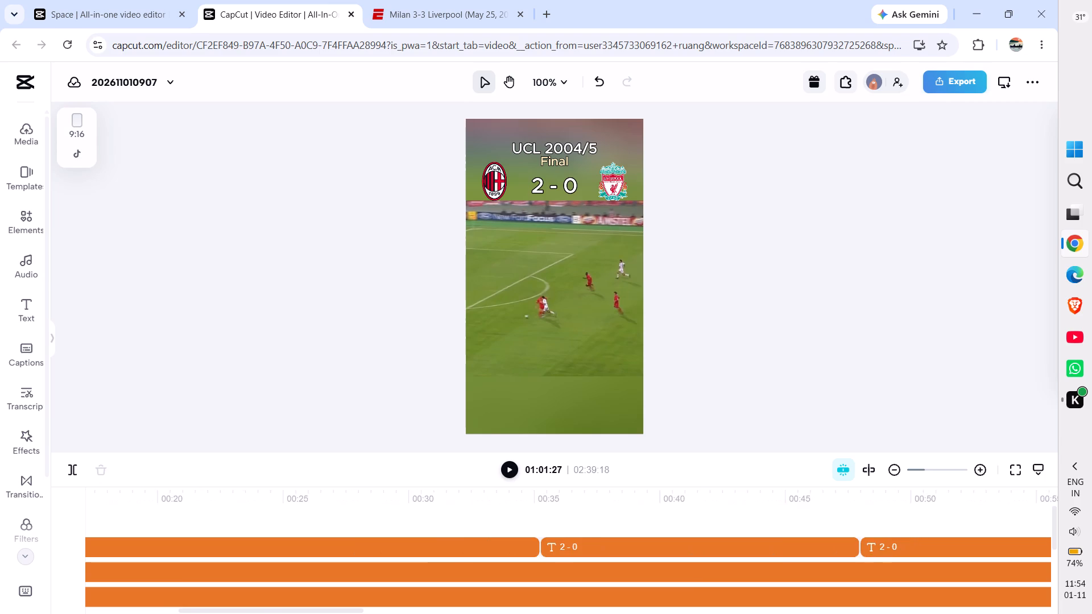
{"action": "scroll", "coordinate": [317, 521], "scroll_direction": "left", "scroll_amount": 1}
{"action": "left_click", "coordinate": [813, 544]}
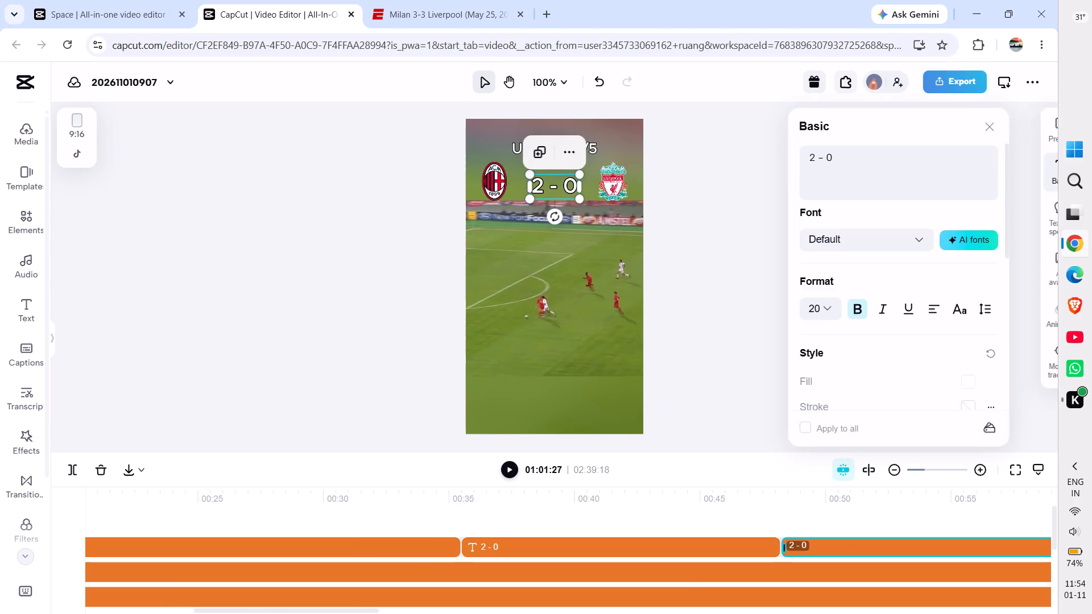
{"action": "left_click", "coordinate": [817, 163]}
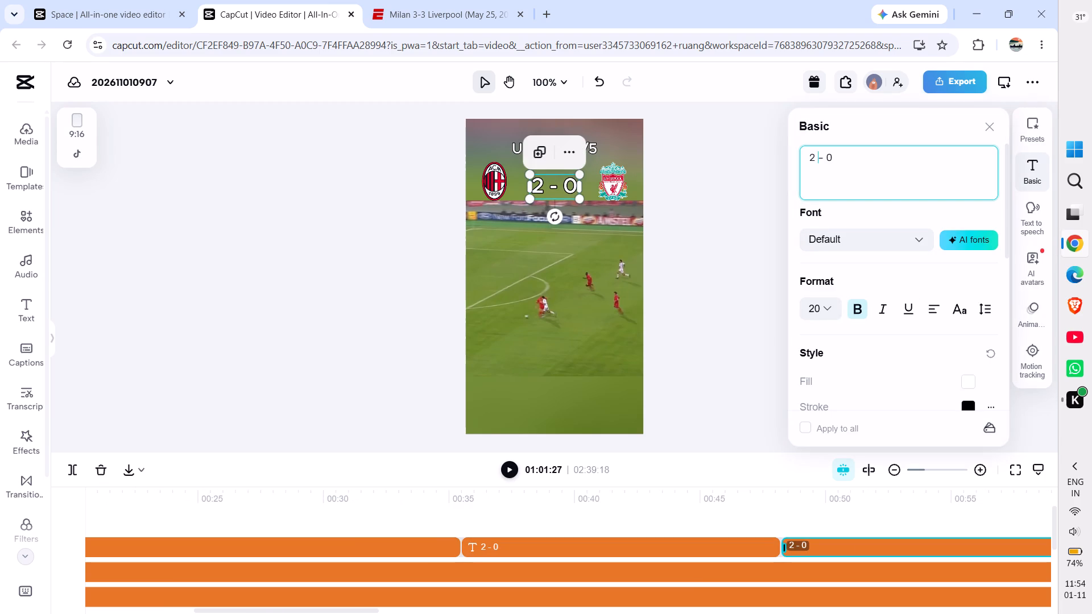
{"action": "left_click", "coordinate": [815, 157]}
{"action": "key", "text": "BackSpace"}
{"action": "key", "text": "3"}
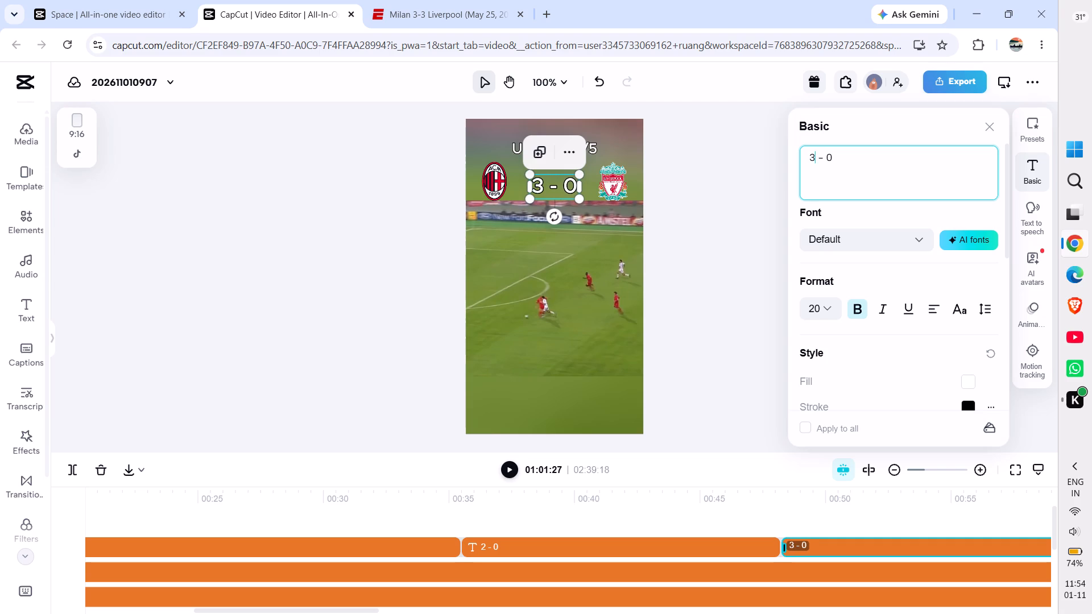
{"action": "left_click", "coordinate": [740, 282]}
Play the footage under the 3 - 0 score from 01:01:27 and pause at about 01:03:14.
{"action": "key", "text": "space"}
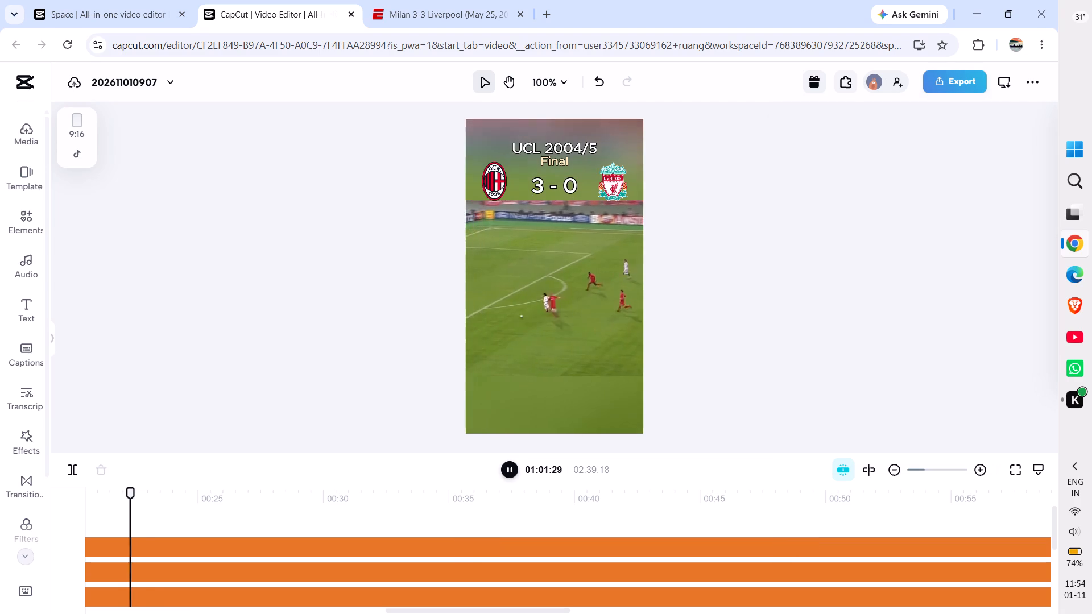
{"action": "key", "text": "space"}
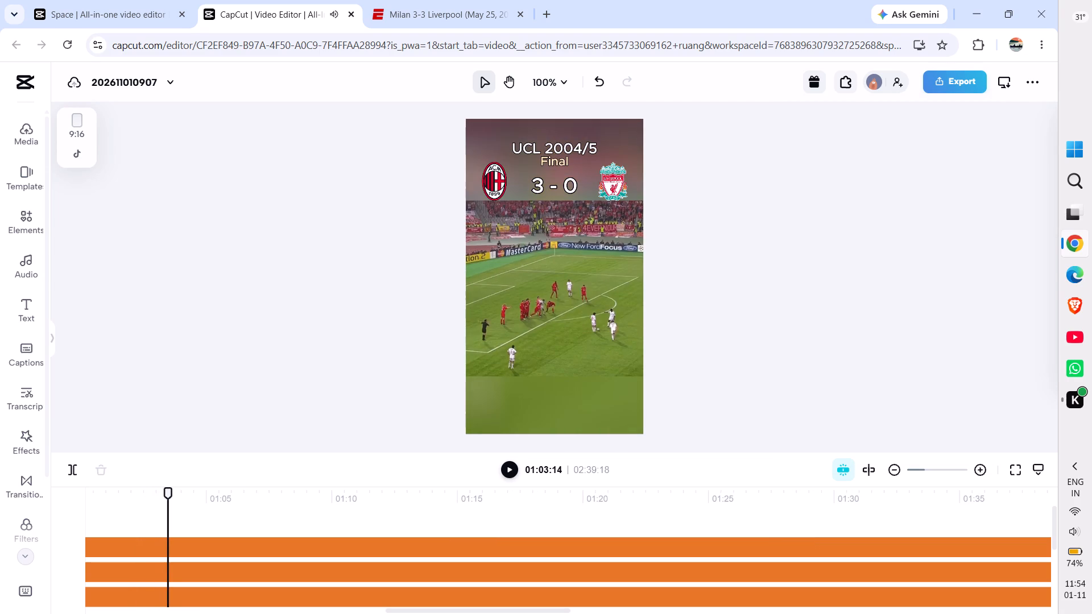
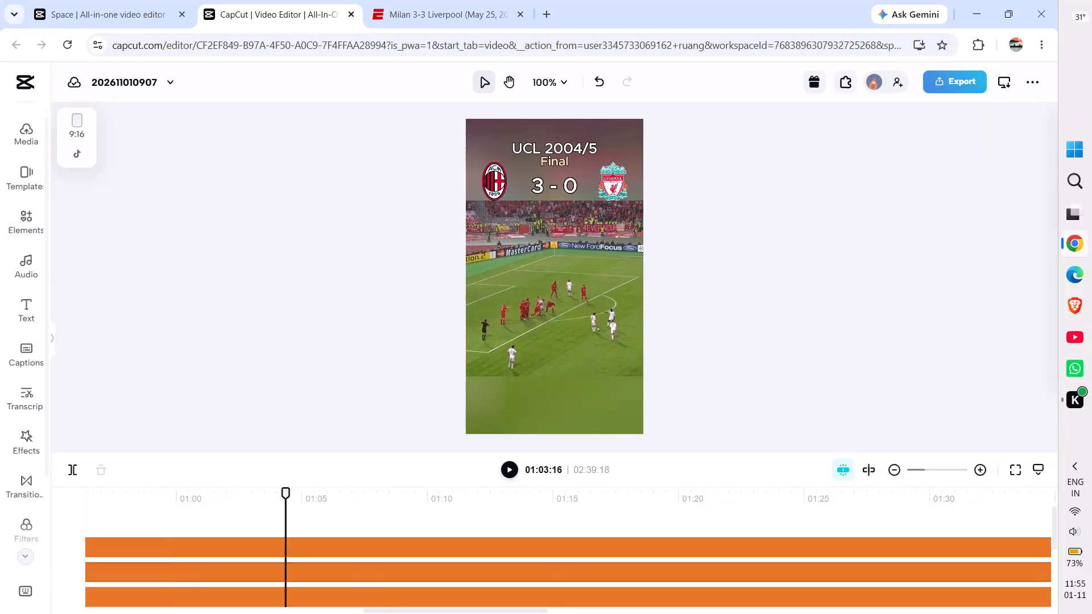
Play the footage under the 3 - 0 score from 01:03:16 and pause at about 01:10:24 to review the next goal.
{"action": "scroll", "coordinate": [431, 580], "scroll_direction": "right", "scroll_amount": 1}
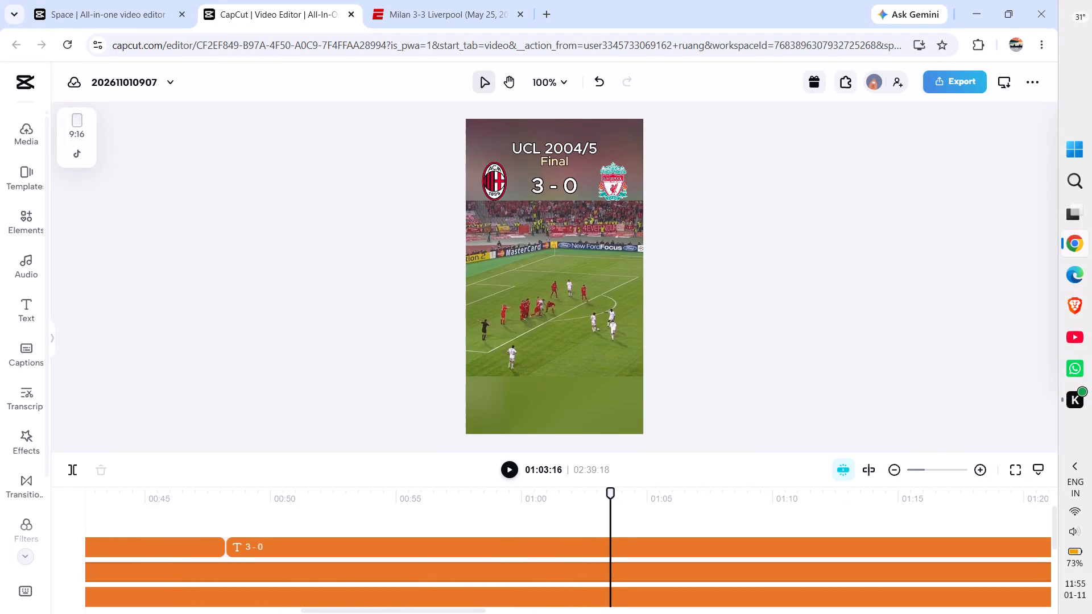
{"action": "key", "text": "space"}
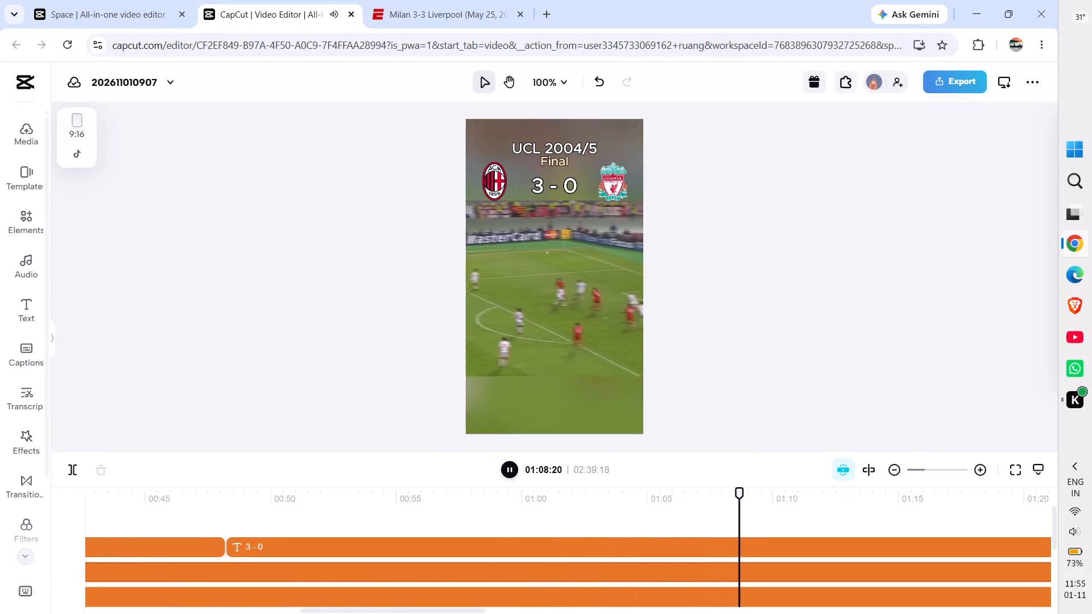
{"action": "key", "text": "space"}
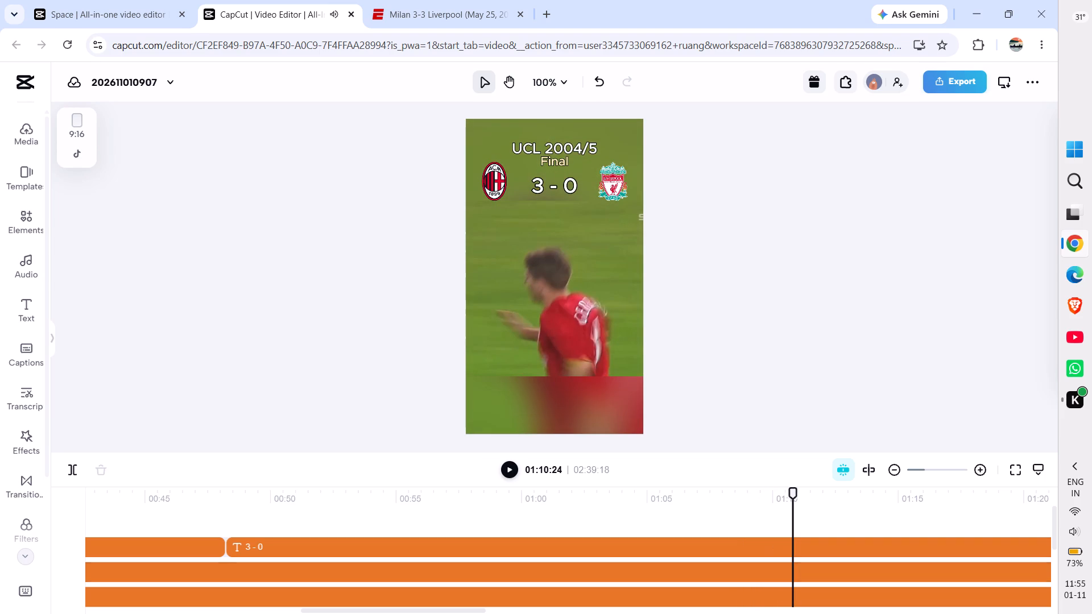
Check the goal scorers and goal times on the ESPN Milan versus Liverpool match page, and return to the CapCut project's timeline.
{"action": "left_click", "coordinate": [478, 0]}
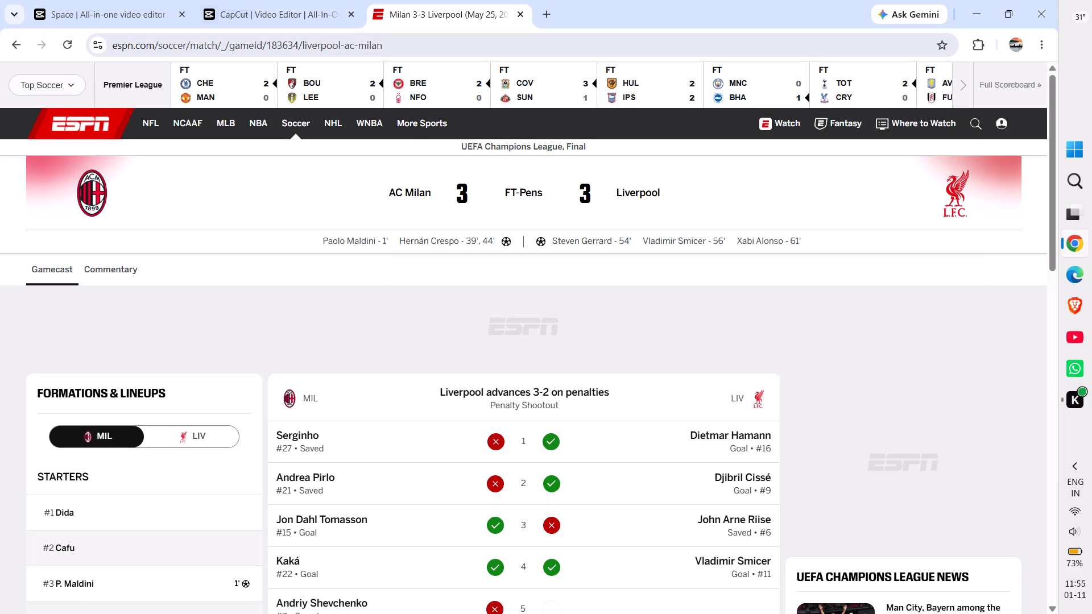
{"action": "left_click", "coordinate": [283, 6]}
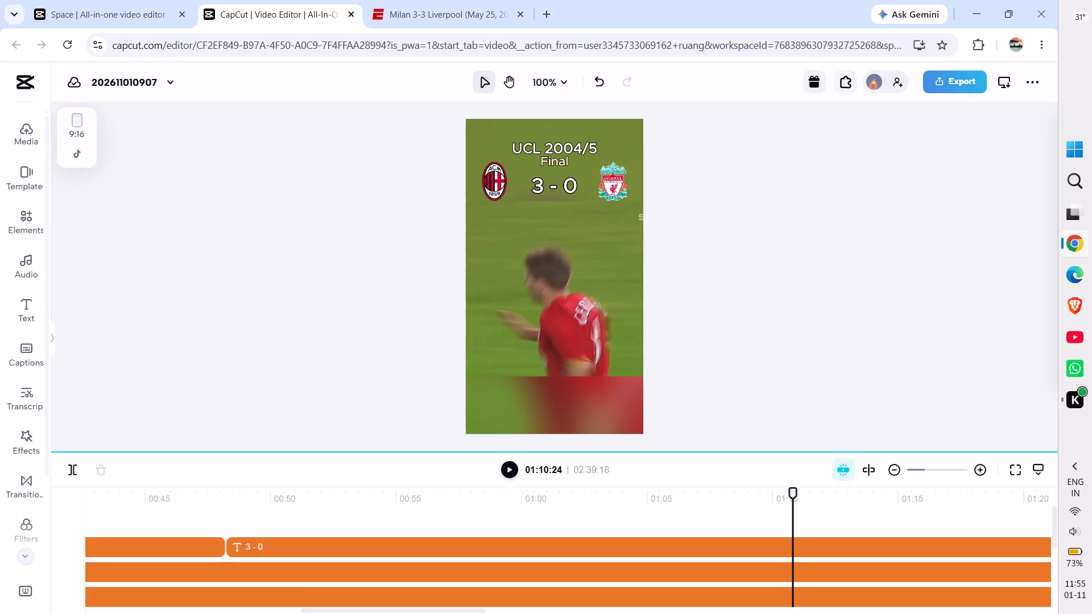
{"action": "scroll", "coordinate": [645, 509], "scroll_direction": "left", "scroll_amount": 3}
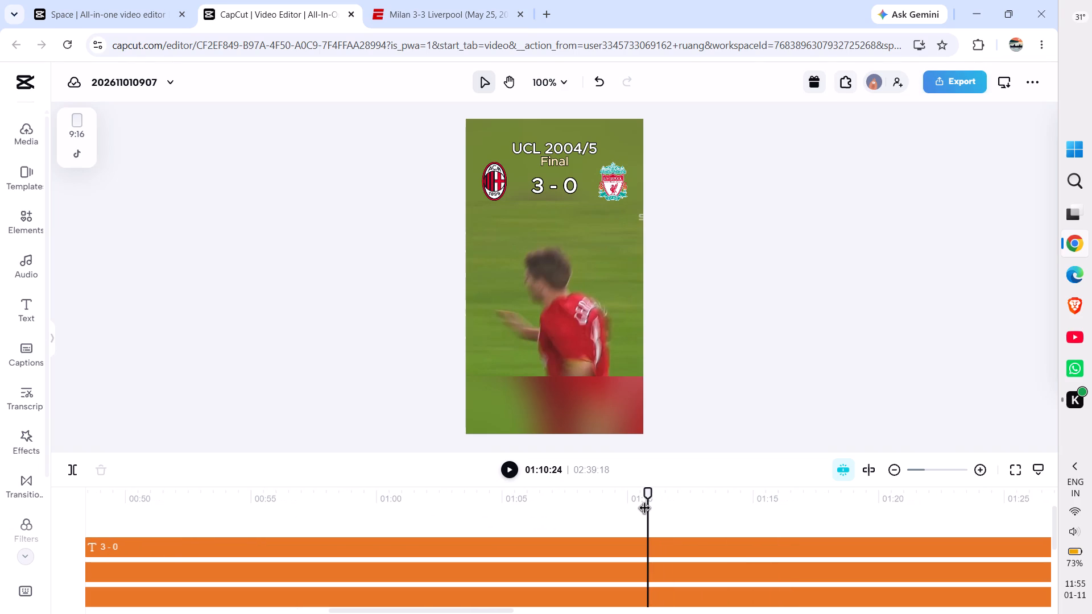
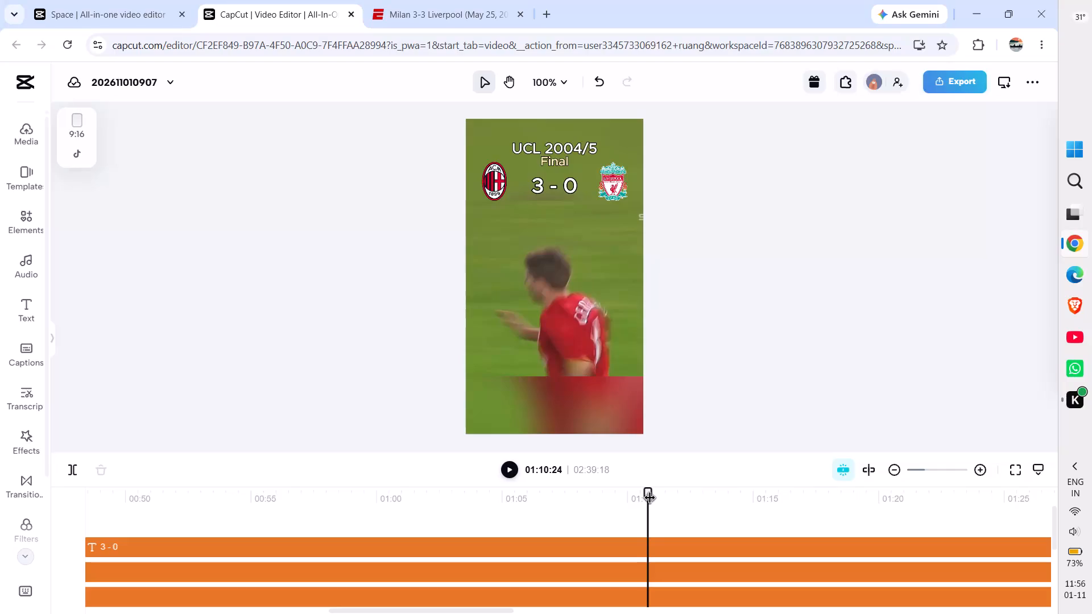
Replay the Liverpool goal from just before 01:09:21 and split the 3 - 0 score text at 01:10:17.
{"action": "left_click_drag", "start_coordinate": [650, 499], "coordinate": [606, 504]}
{"action": "key", "text": "space"}
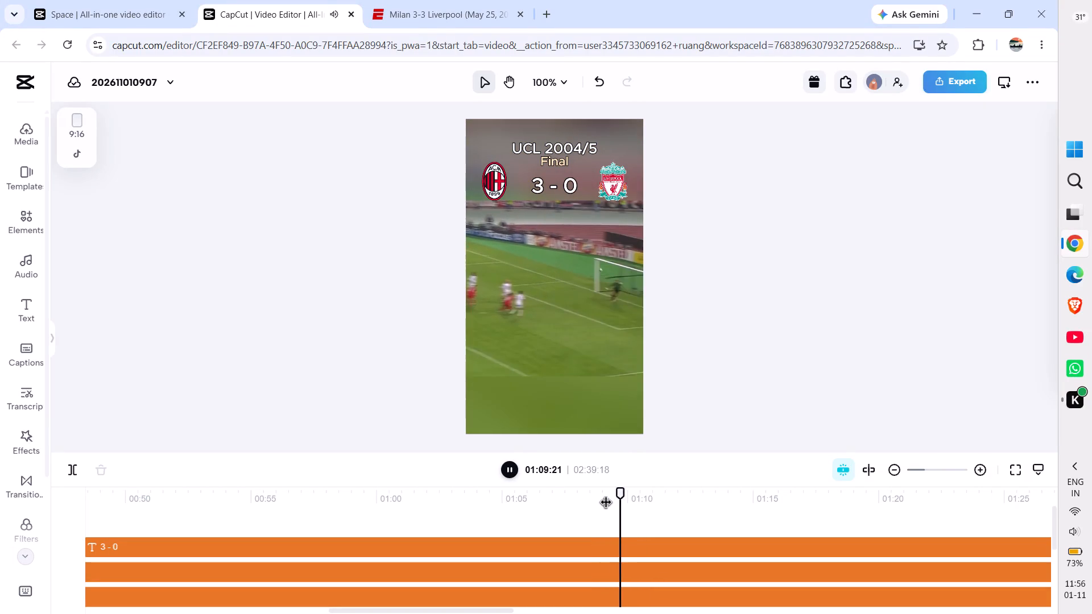
{"action": "key", "text": "space"}
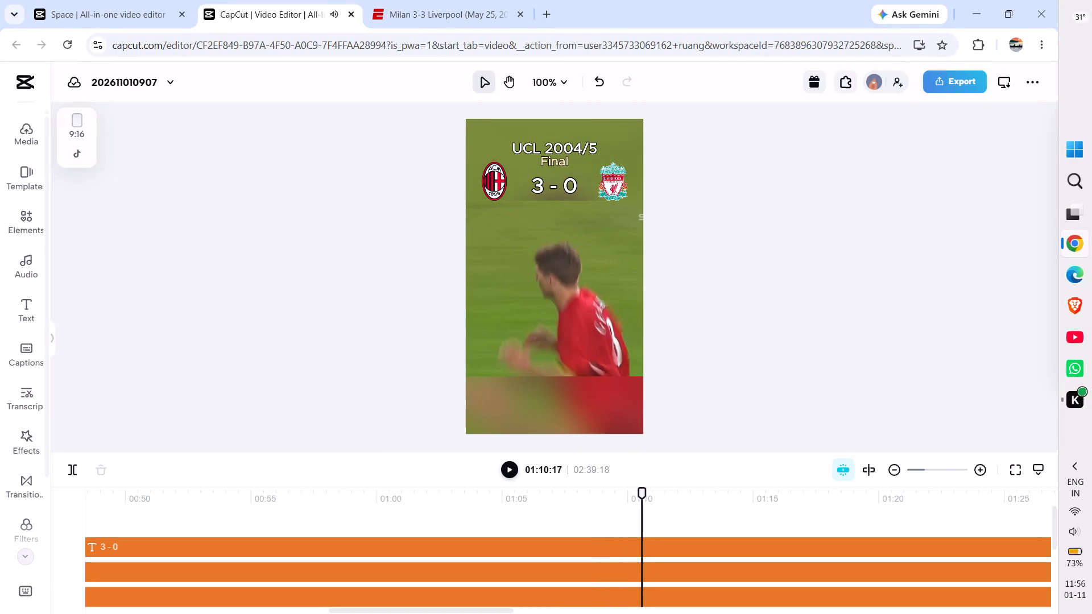
{"action": "left_click", "coordinate": [639, 540]}
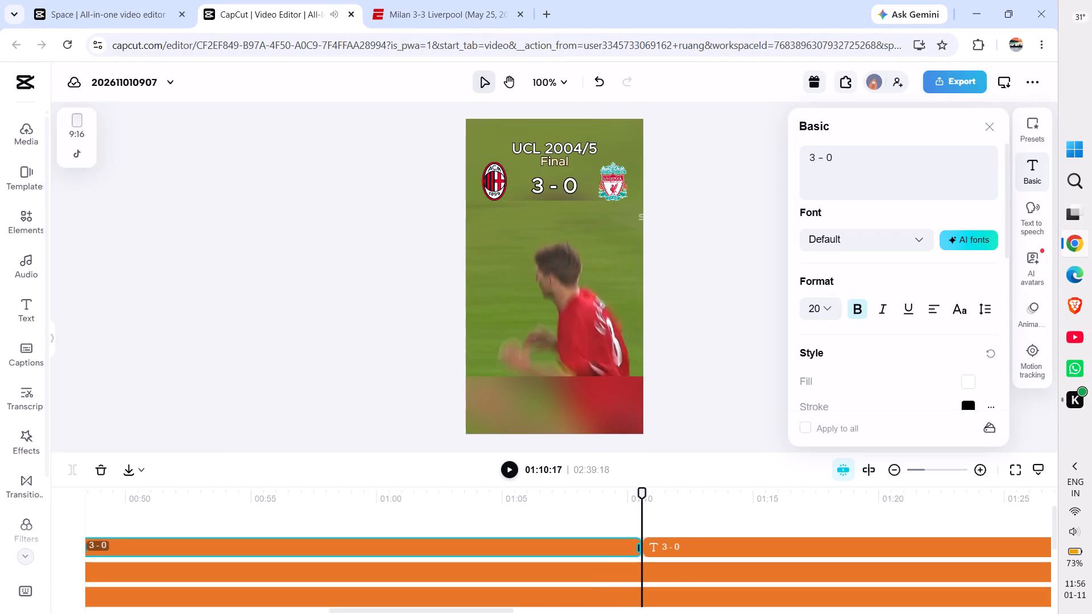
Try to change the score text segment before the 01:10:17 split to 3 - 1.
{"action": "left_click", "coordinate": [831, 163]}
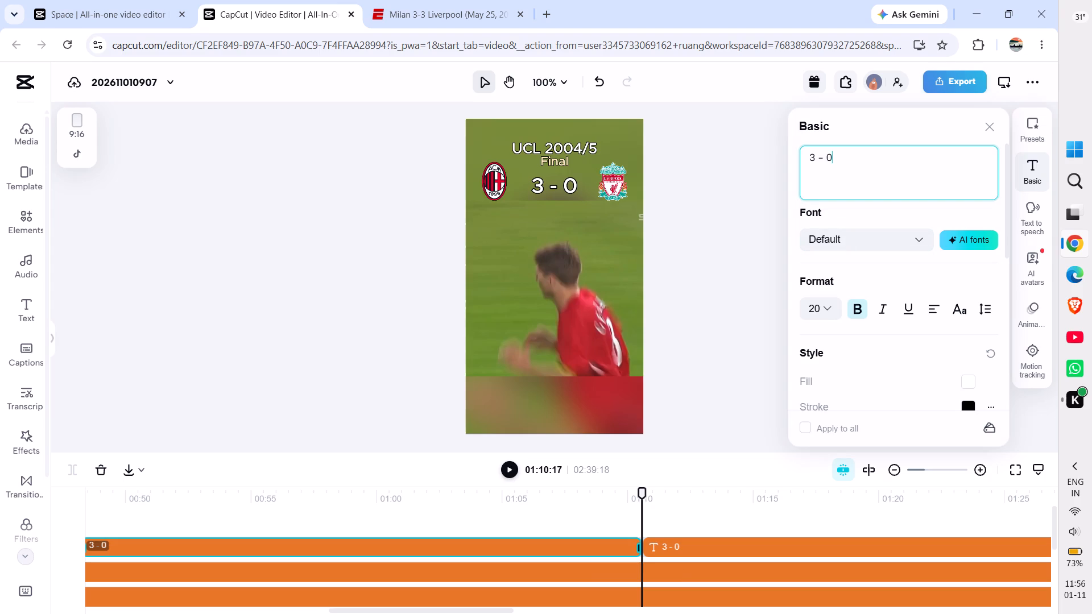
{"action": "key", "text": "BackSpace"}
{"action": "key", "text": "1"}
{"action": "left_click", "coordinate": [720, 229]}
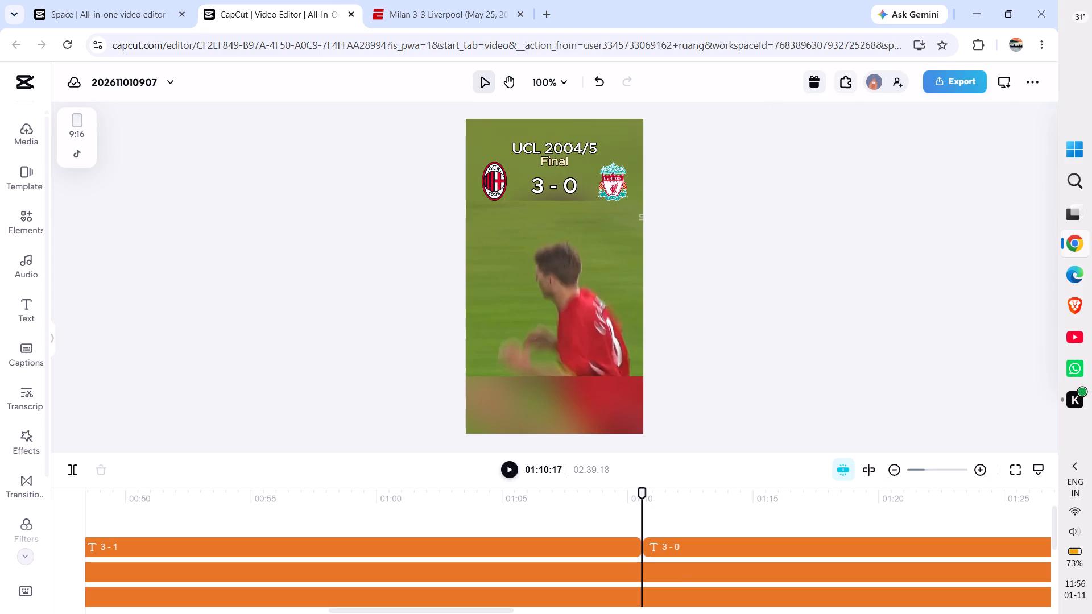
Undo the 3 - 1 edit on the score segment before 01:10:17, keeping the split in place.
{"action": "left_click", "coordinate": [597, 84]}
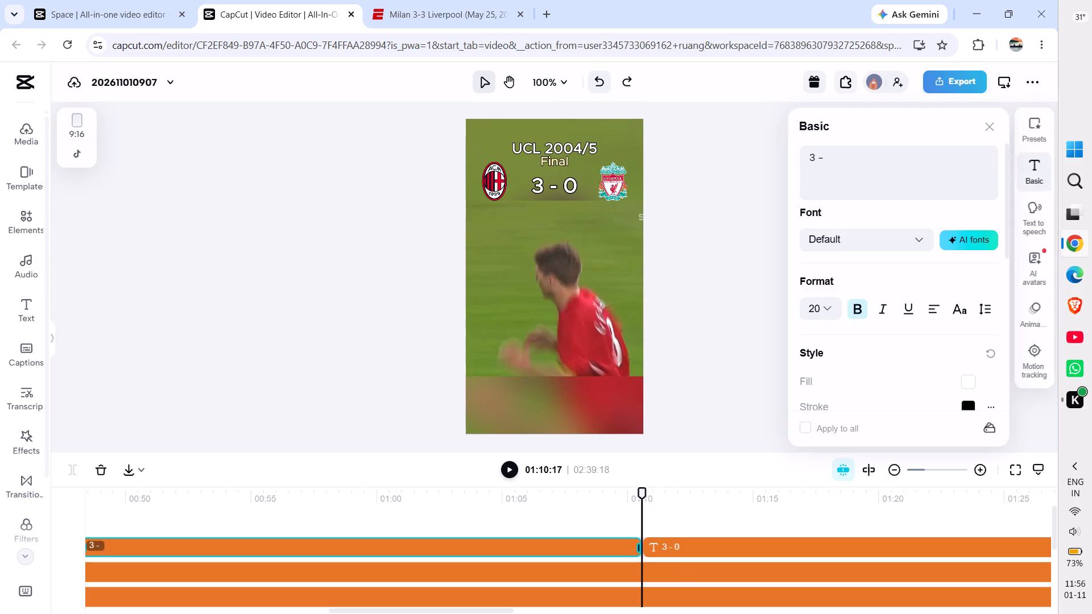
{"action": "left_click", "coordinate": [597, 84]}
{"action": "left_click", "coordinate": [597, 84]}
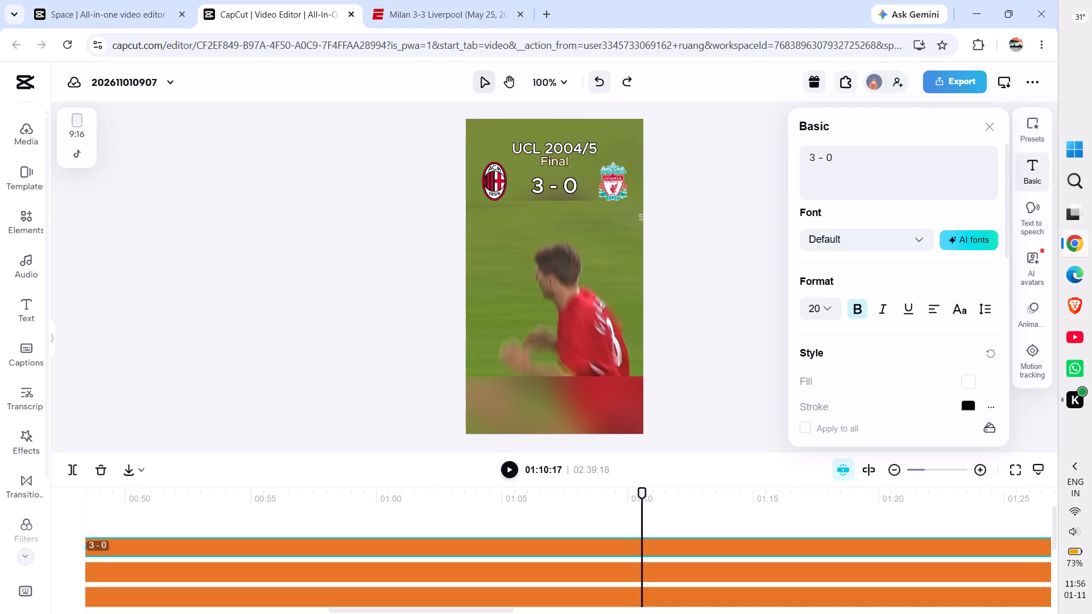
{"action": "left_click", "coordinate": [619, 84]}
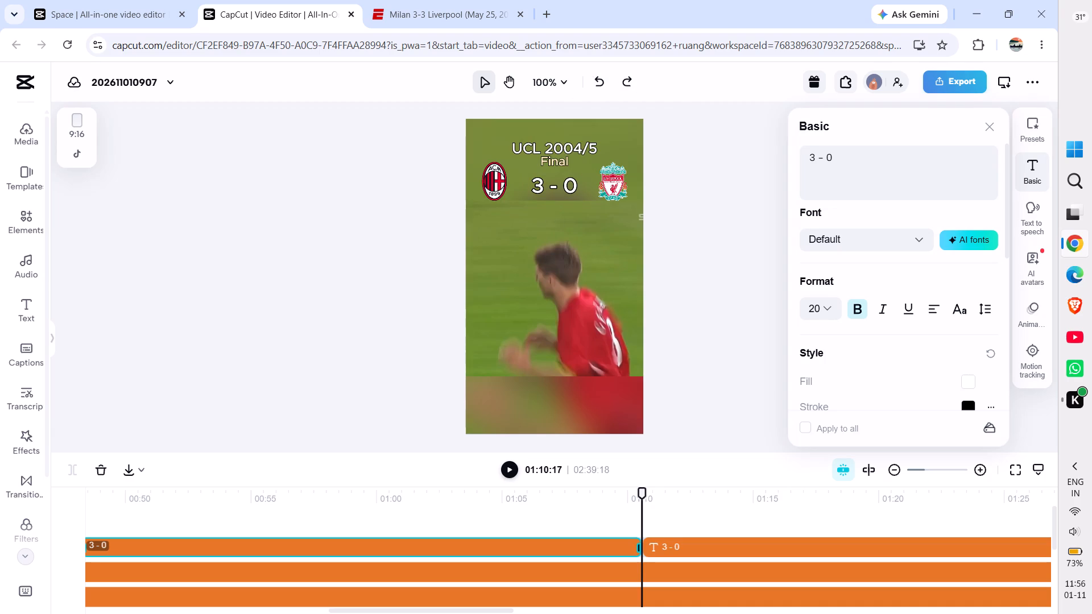
Change the score text segment starting at 01:10:17 to 3 - 1.
{"action": "left_click", "coordinate": [700, 548]}
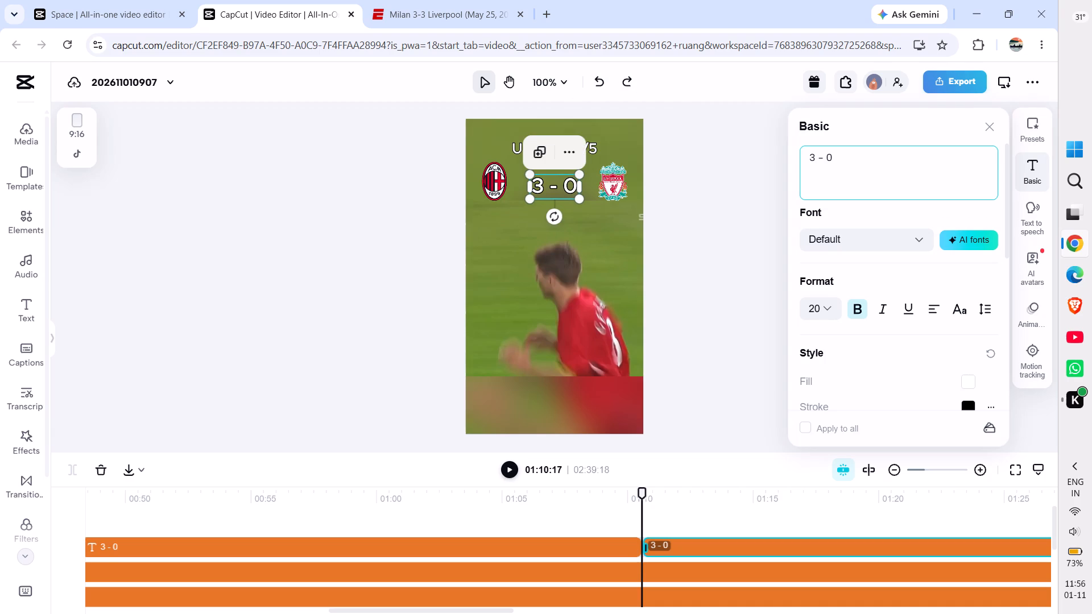
{"action": "left_click", "coordinate": [833, 164]}
{"action": "key", "text": "BackSpace"}
{"action": "key", "text": "1"}
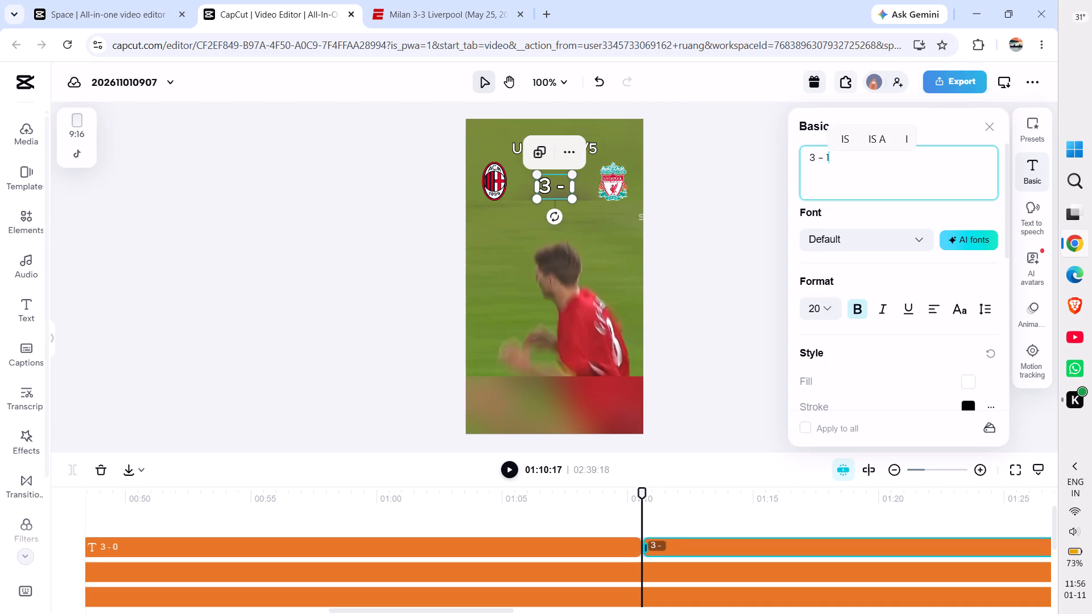
{"action": "left_click", "coordinate": [734, 239]}
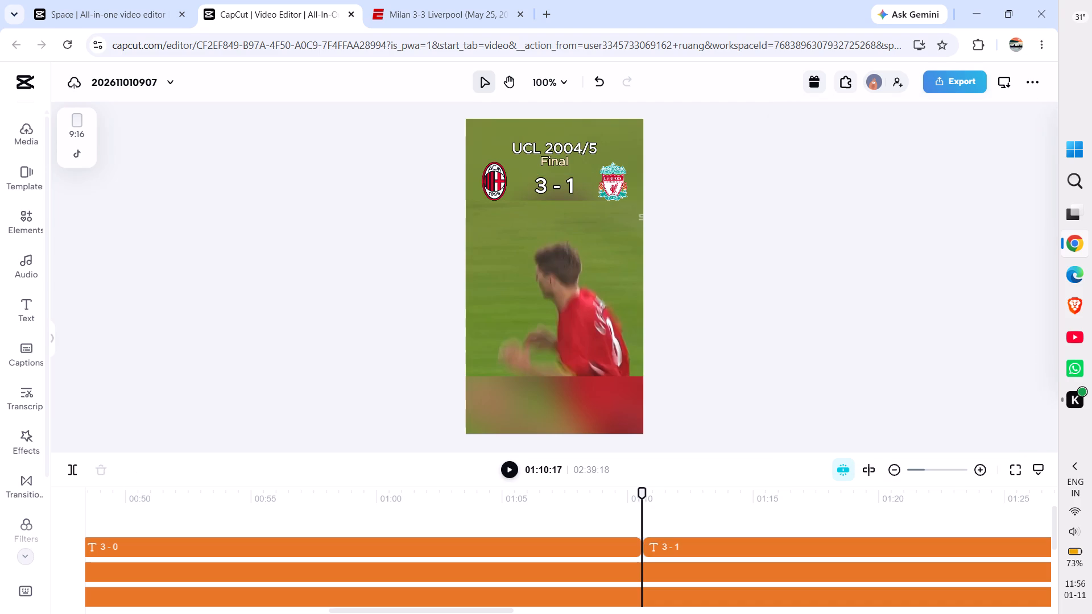
Play the footage under the 3 - 1 score from 01:10:17 to about 01:18:15 to look for the next goal.
{"action": "key", "text": "space"}
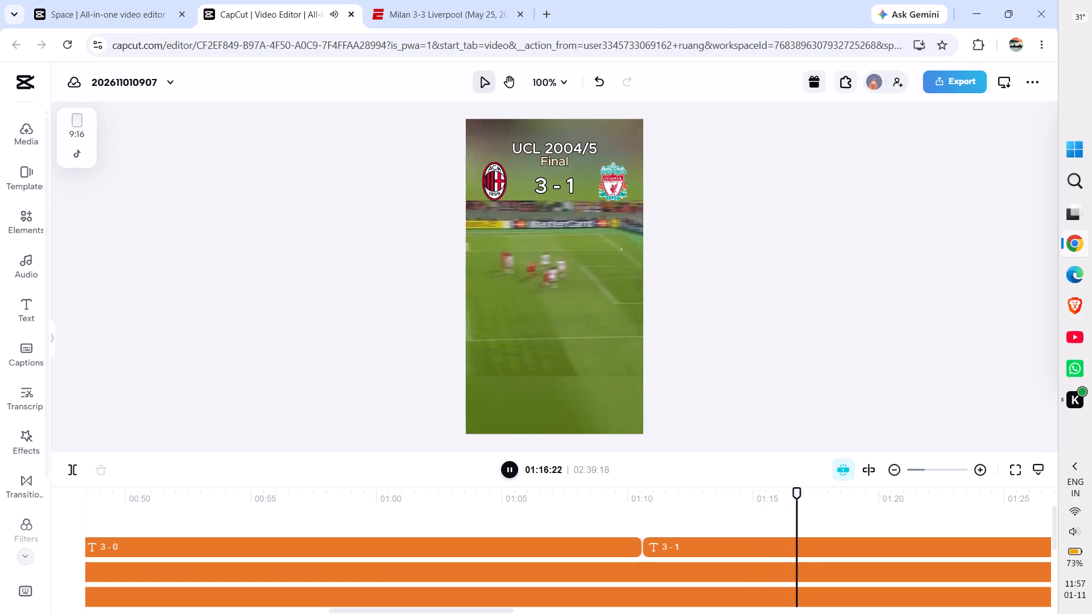
{"action": "key", "text": "space"}
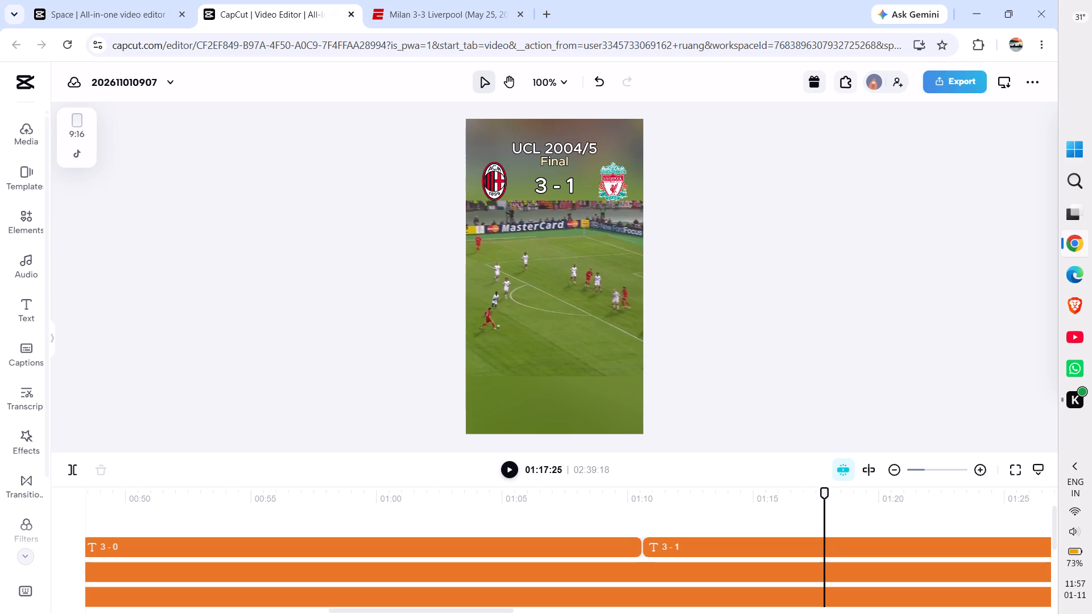
{"action": "scroll", "coordinate": [684, 514], "scroll_direction": "left", "scroll_amount": 6}
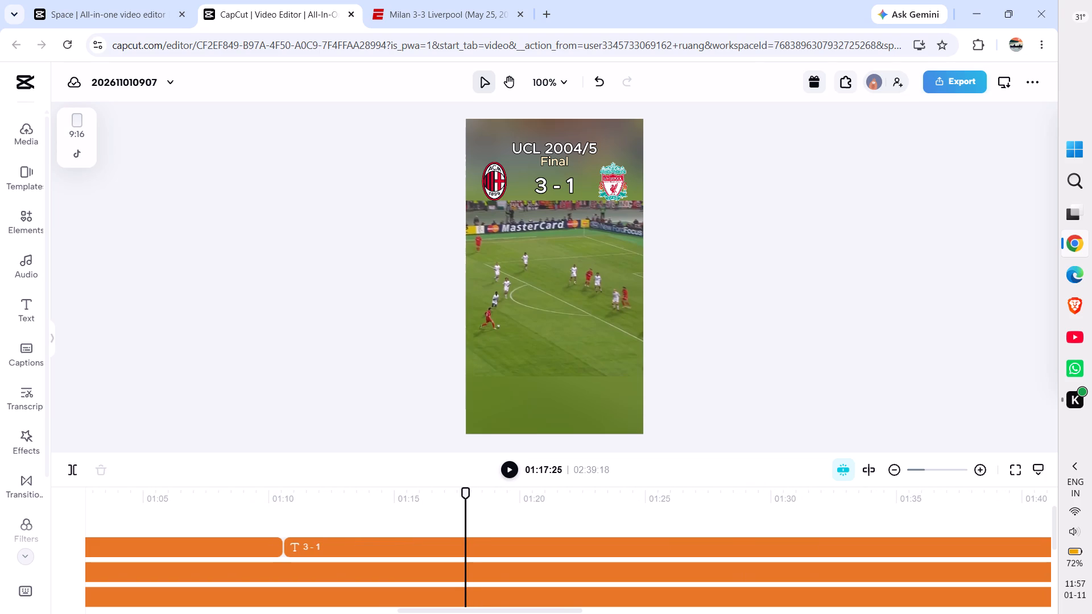
{"action": "key", "text": "space"}
{"action": "key", "text": "space"}
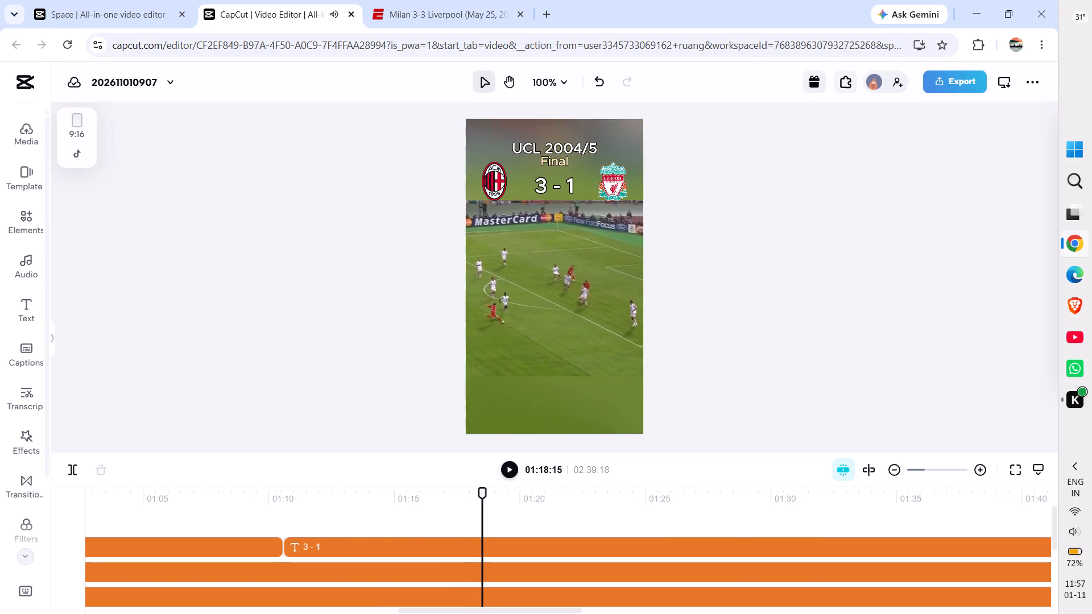
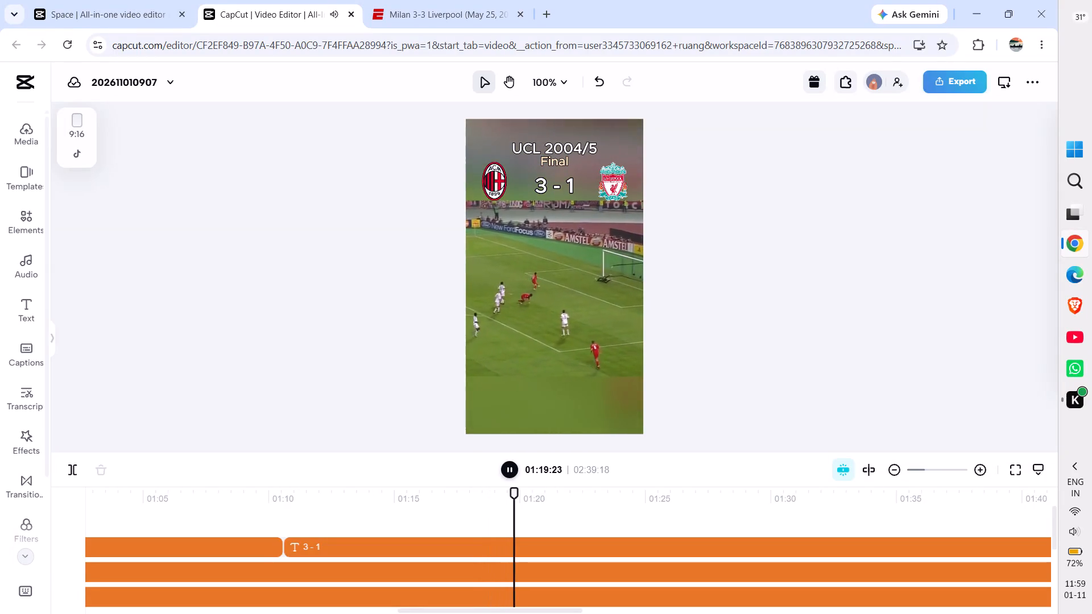
Pause the footage at about 01:21:12 and move the playhead back to 01:17:19 to locate the moment of Liverpool's next goal.
{"action": "key", "text": "space"}
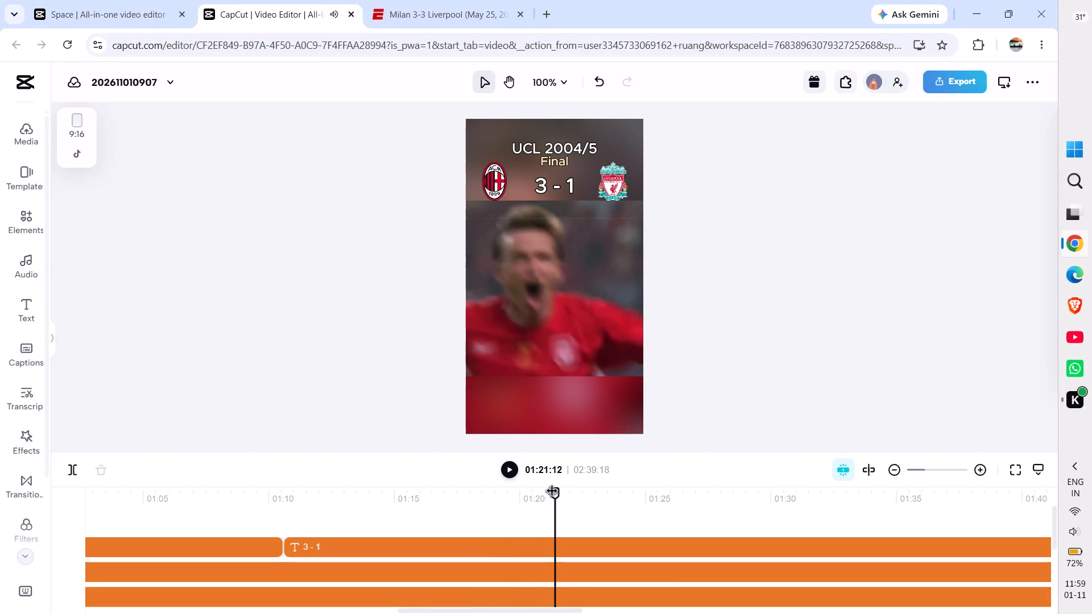
{"action": "left_click_drag", "start_coordinate": [555, 493], "coordinate": [475, 496]}
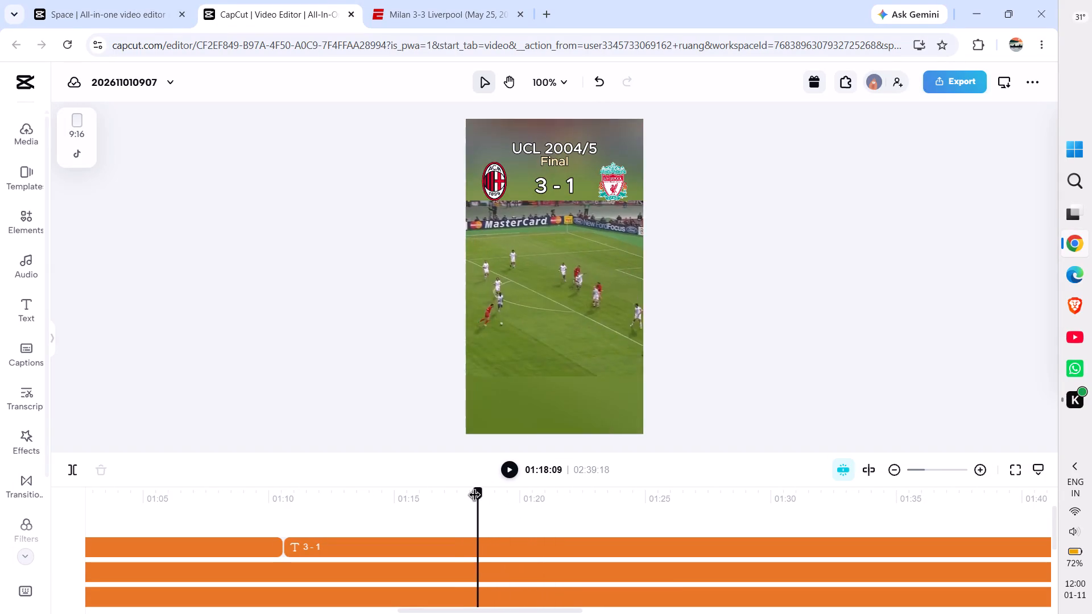
{"action": "left_click_drag", "start_coordinate": [475, 496], "coordinate": [461, 495]}
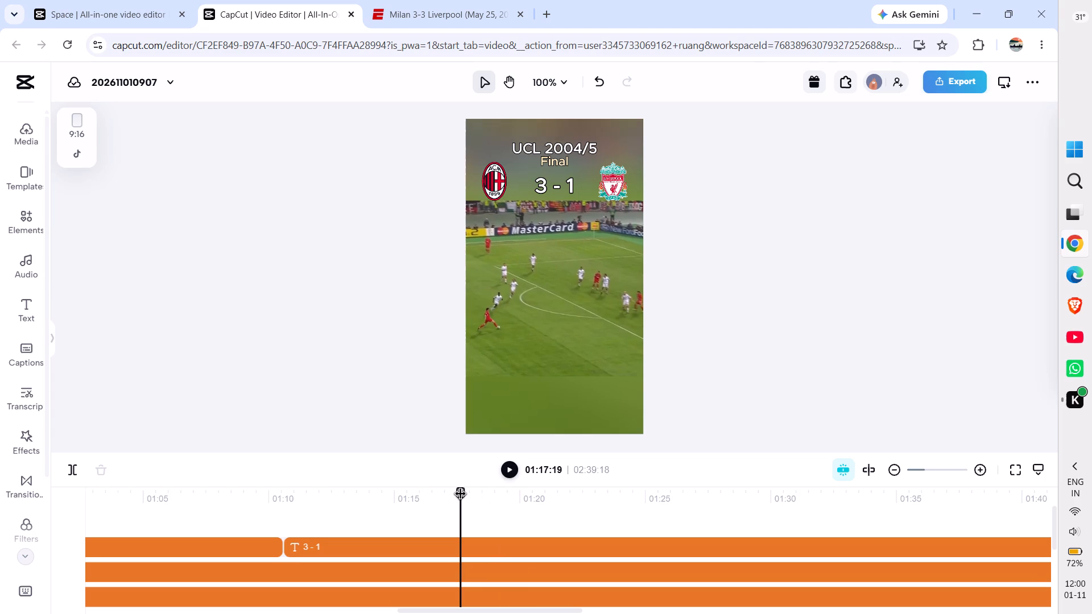
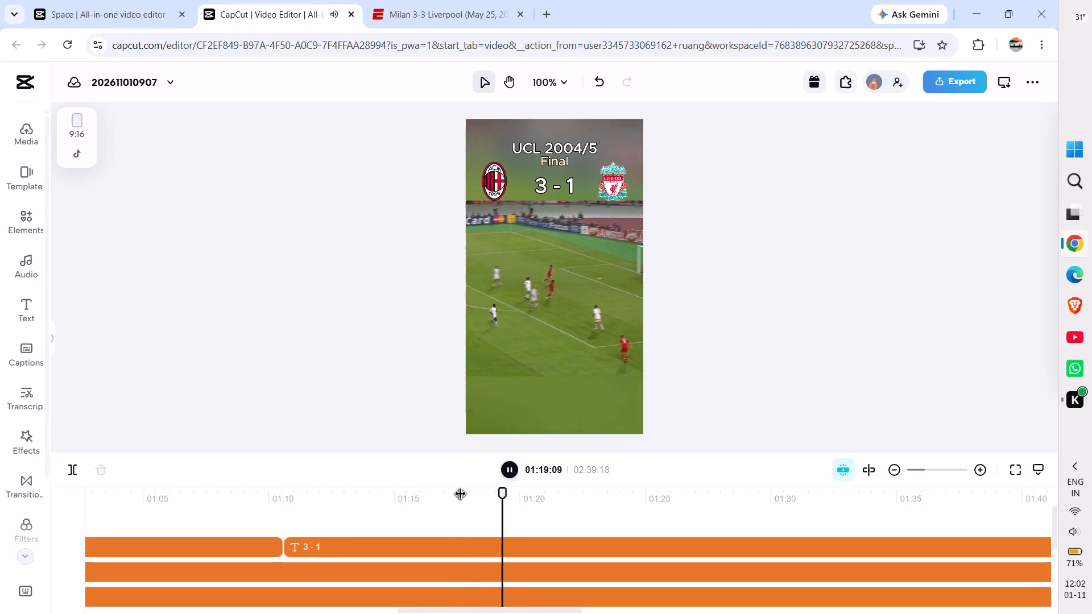
Stop the footage at the goal, at 01:20:08, and split the 3 - 1 score text clip there.
{"action": "key", "text": "space"}
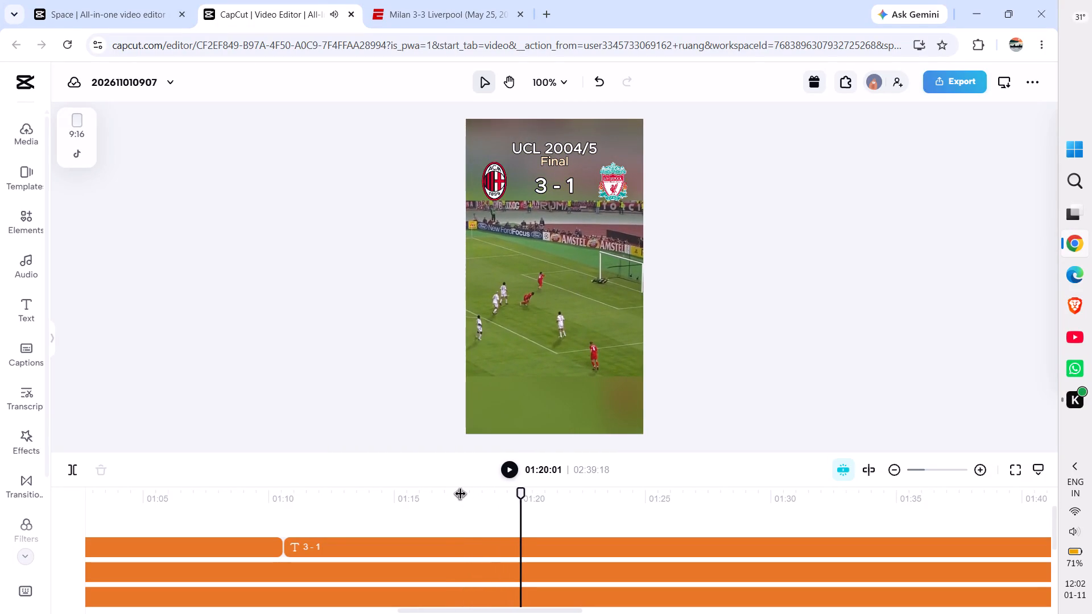
{"action": "key", "text": "space"}
{"action": "key", "text": "space"}
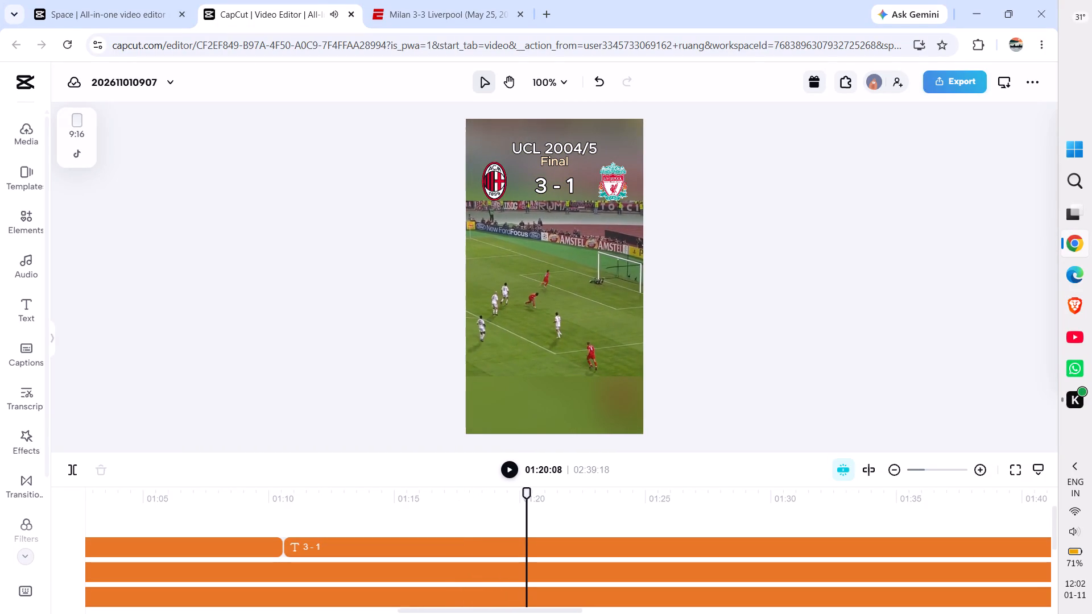
{"action": "left_click", "coordinate": [529, 545]}
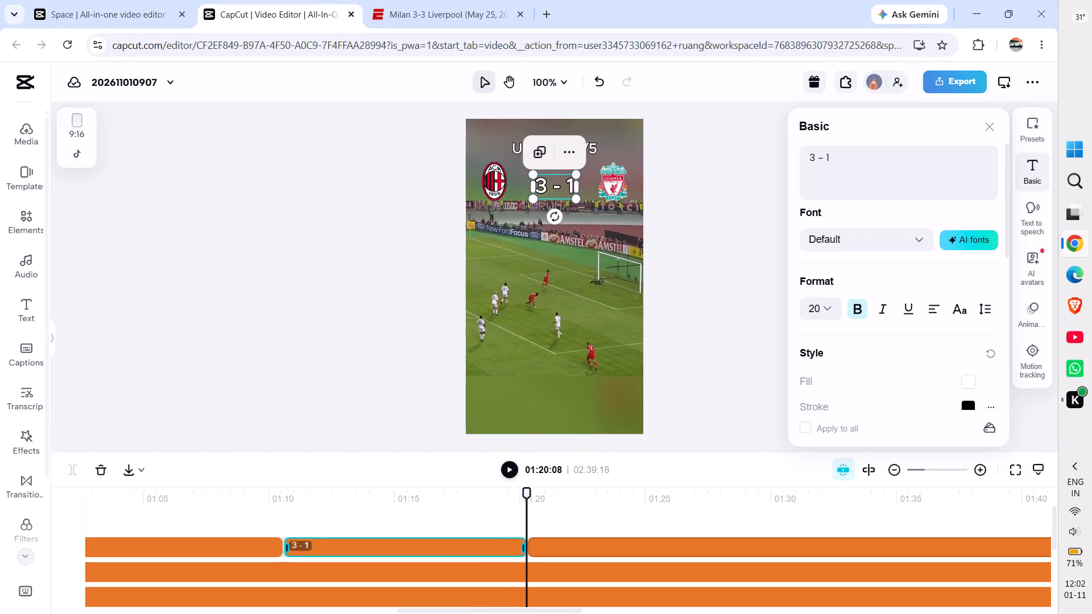
Change the score text in the clip segment after the 01:20:08 split to 3 - 2.
{"action": "left_click", "coordinate": [579, 546]}
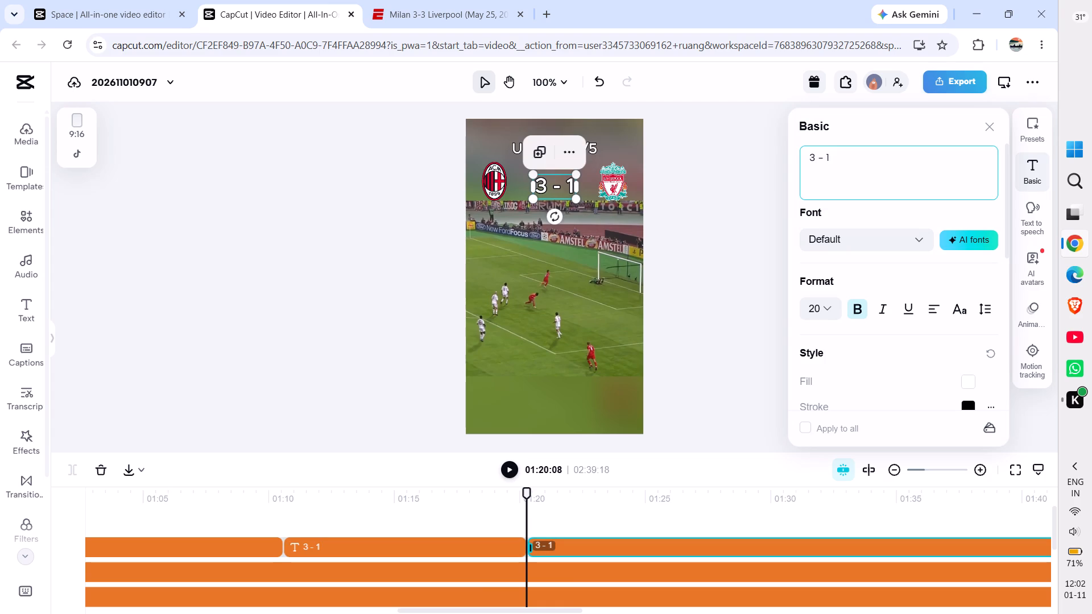
{"action": "left_click", "coordinate": [829, 157]}
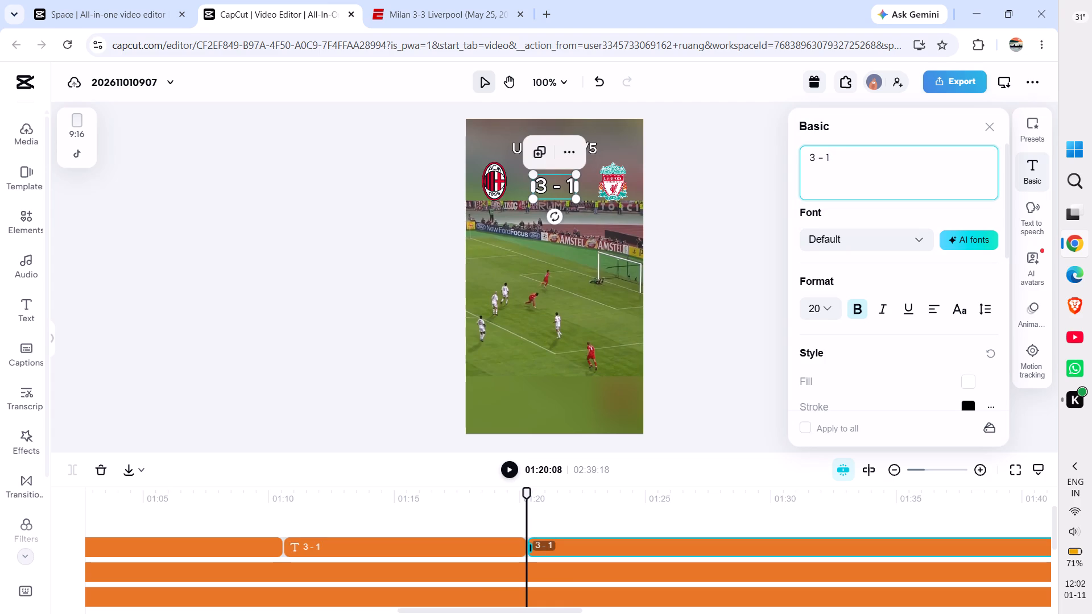
{"action": "key", "text": "BackSpace"}
{"action": "key", "text": "2"}
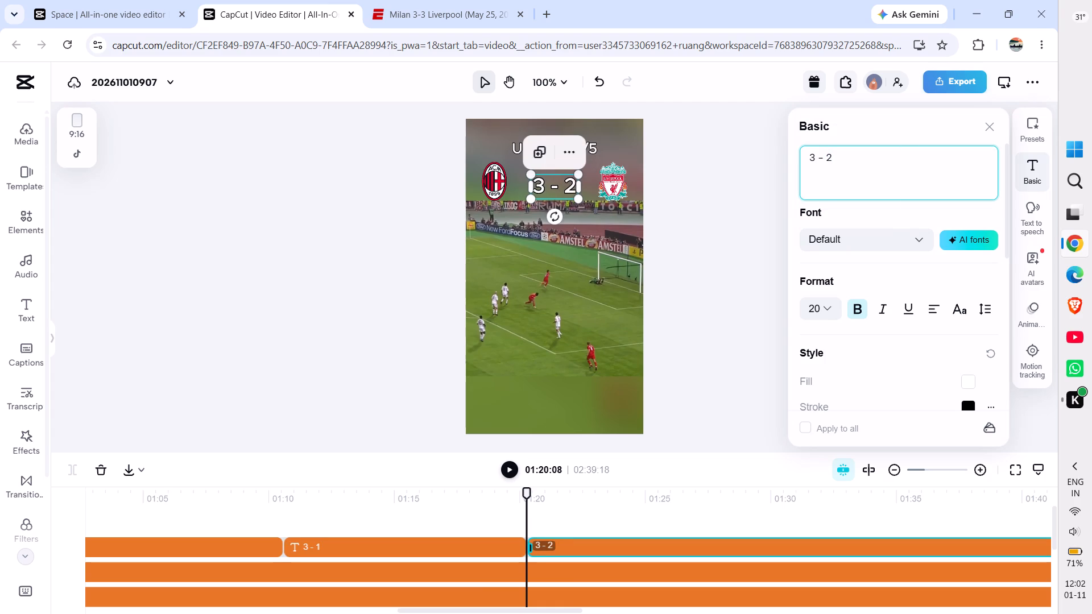
{"action": "left_click", "coordinate": [751, 197]}
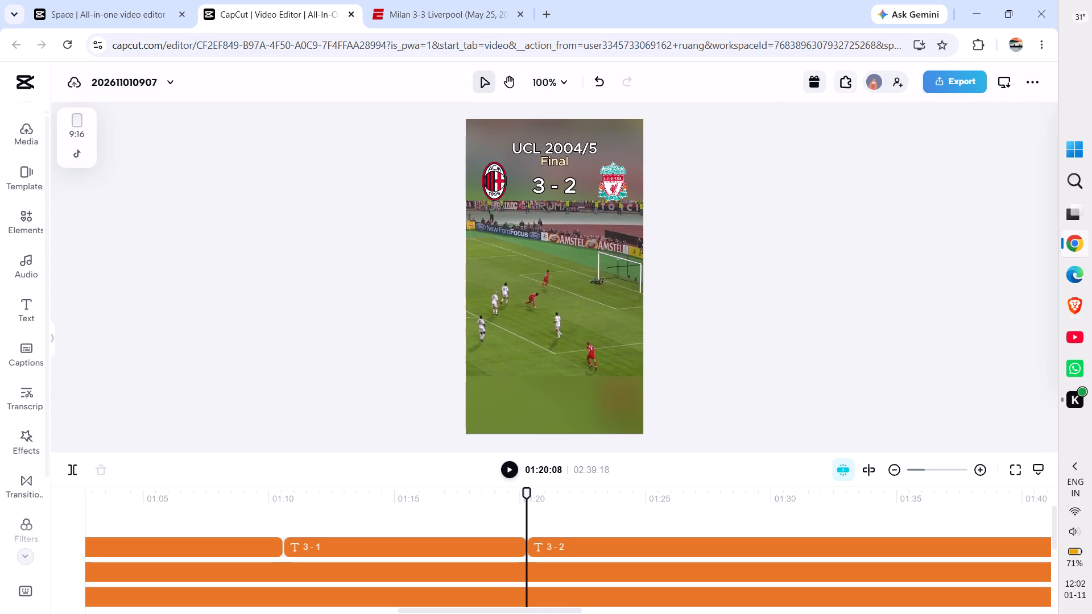
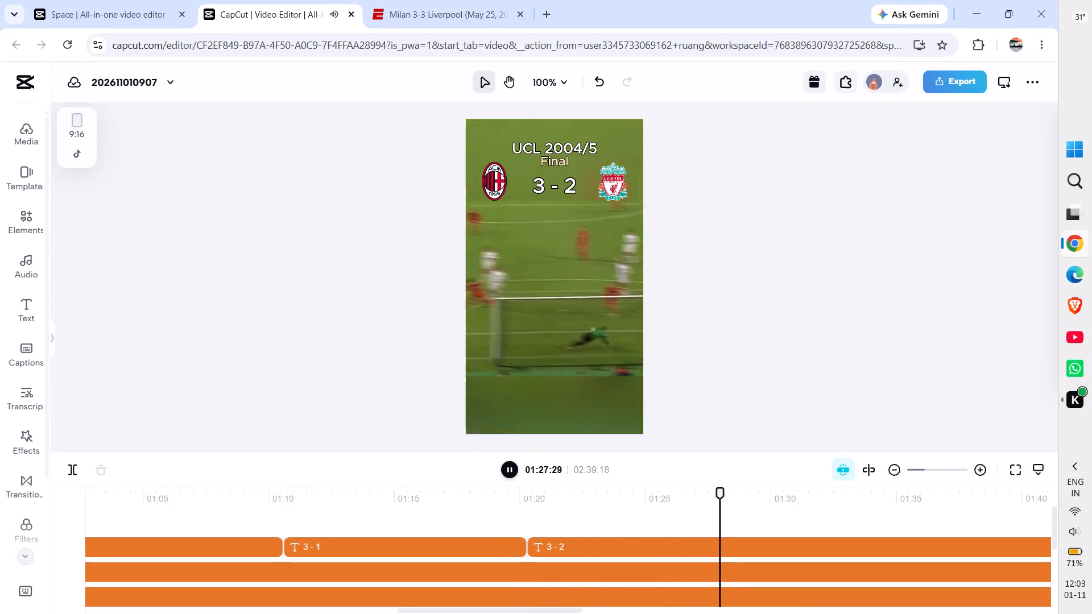
Pause the footage at 01:29:27 and check the goal sequence on the ESPN match page, returning to the CapCut editor.
{"action": "key", "text": "space"}
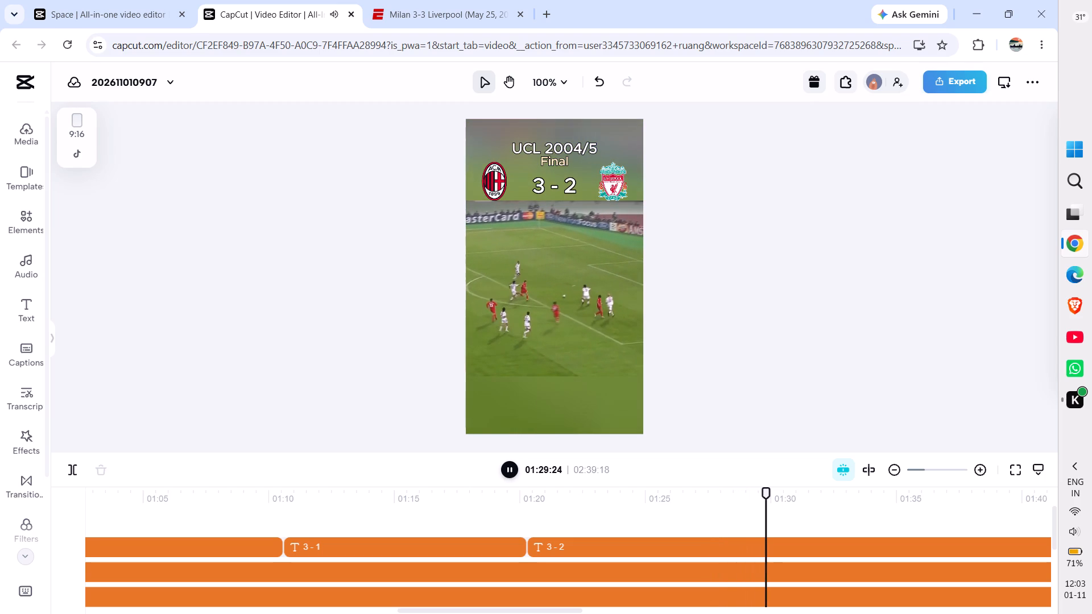
{"action": "left_click", "coordinate": [465, 0]}
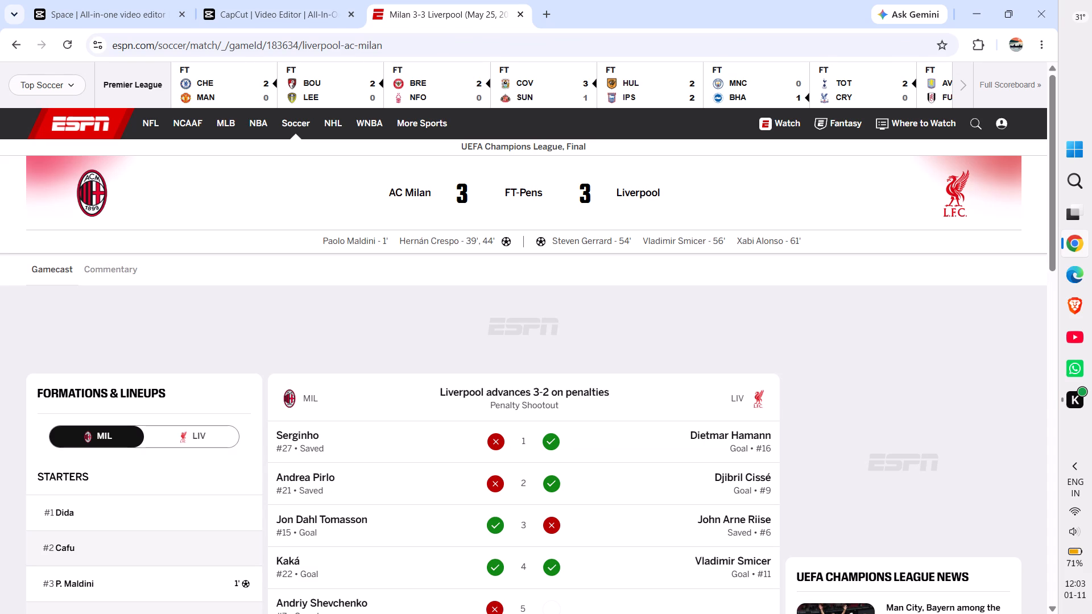
{"action": "left_click", "coordinate": [299, 2]}
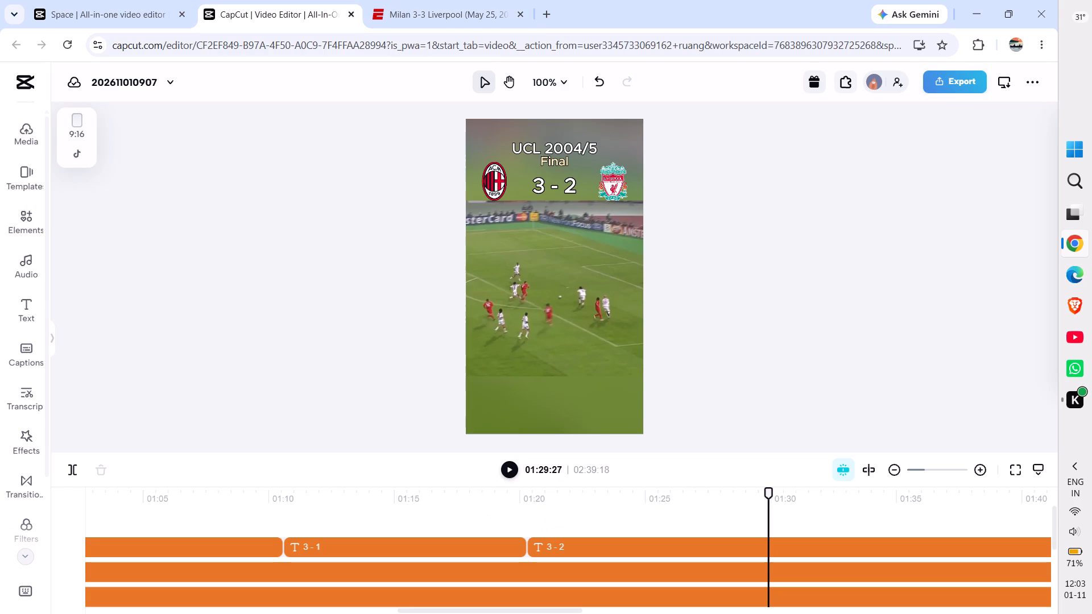
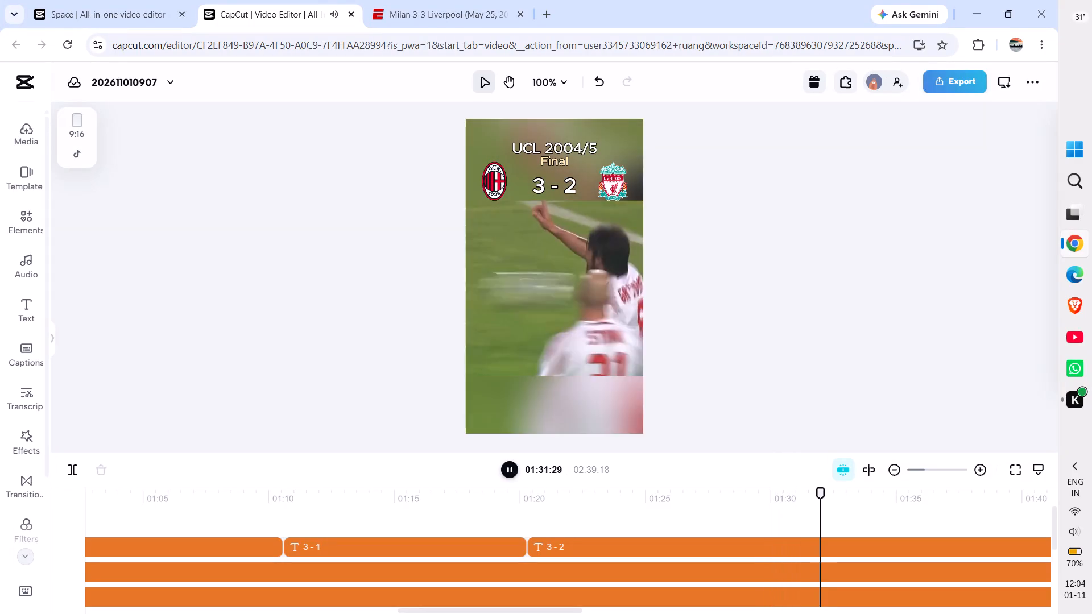
Review the match footage after the 3 - 2 score change, up to about 01:47, to locate Liverpool's third goal.
{"action": "key", "text": "space"}
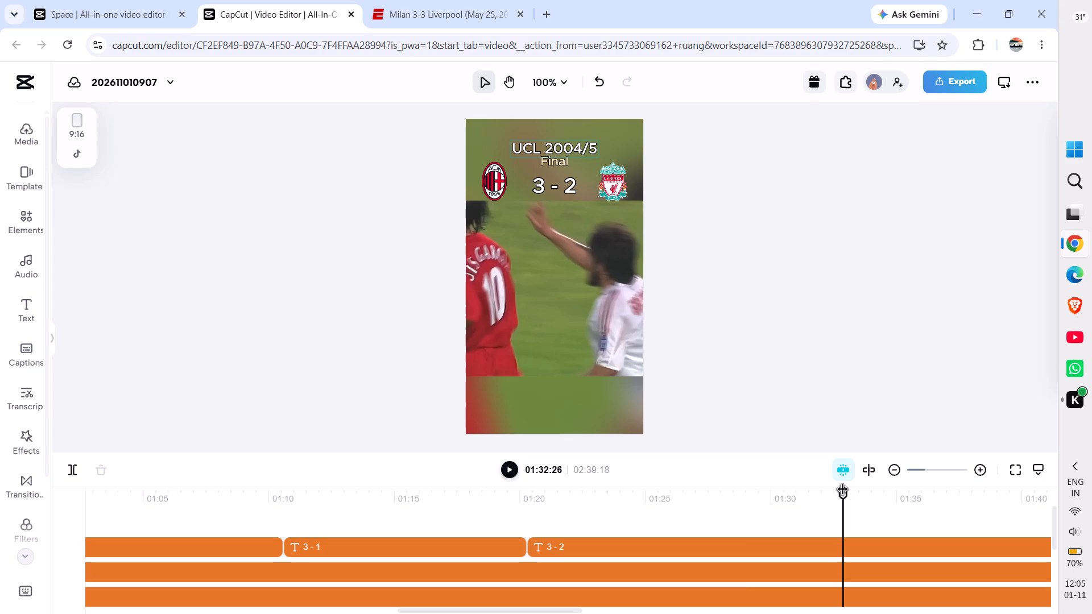
{"action": "left_click_drag", "start_coordinate": [843, 491], "coordinate": [607, 498]}
{"action": "key", "text": "space"}
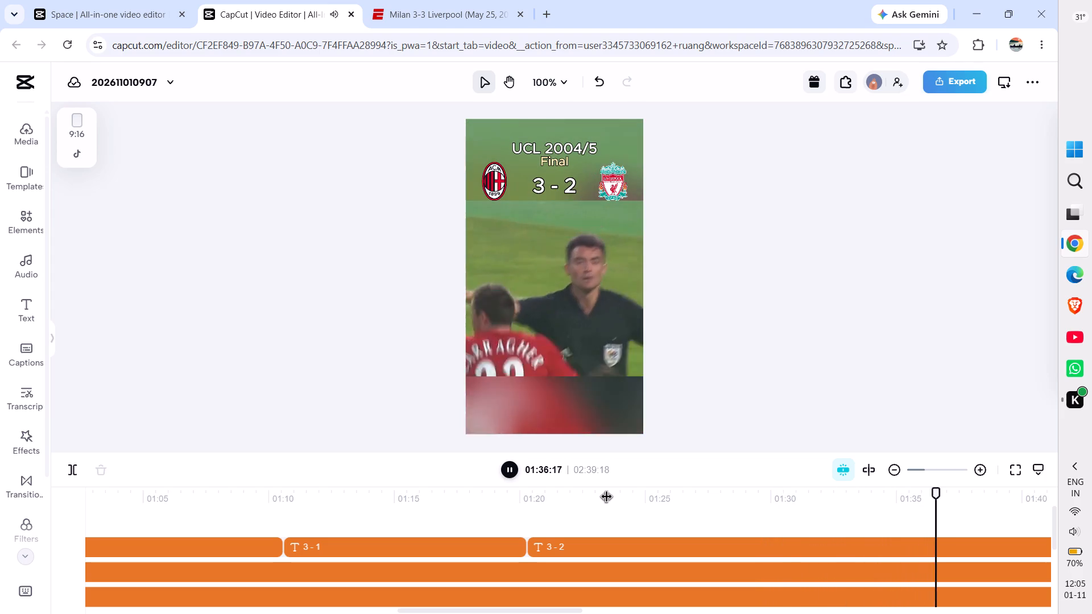
{"action": "key", "text": "space"}
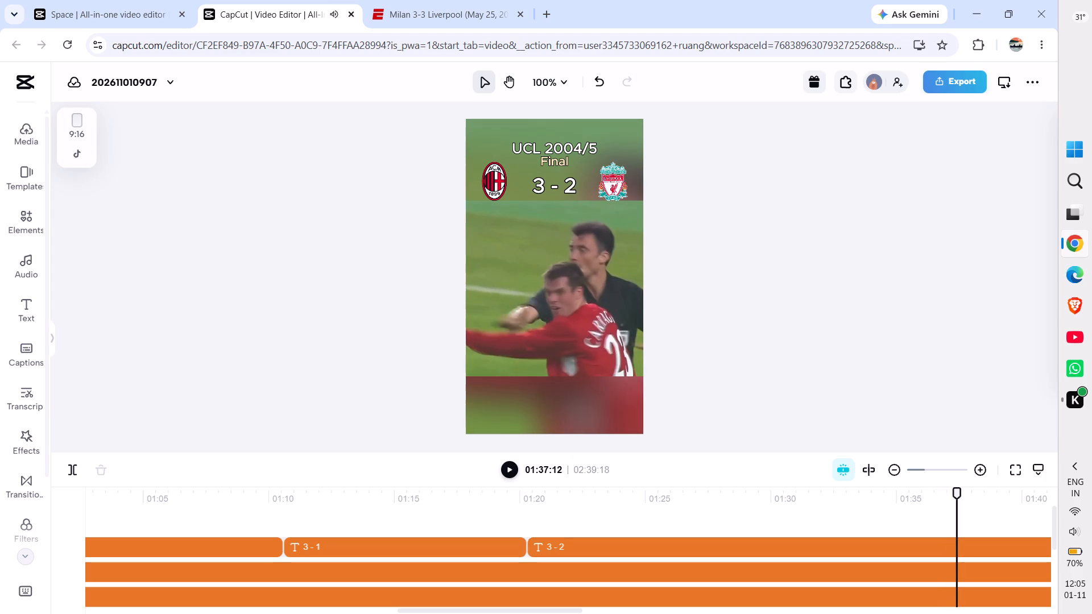
{"action": "scroll", "coordinate": [650, 528], "scroll_direction": "left", "scroll_amount": 9}
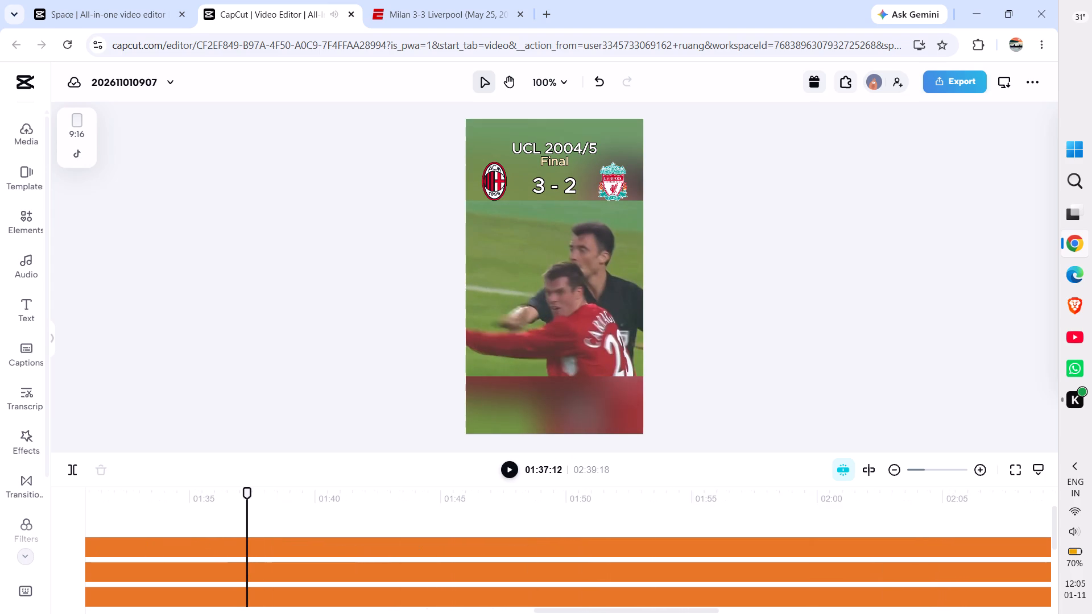
{"action": "key", "text": "space"}
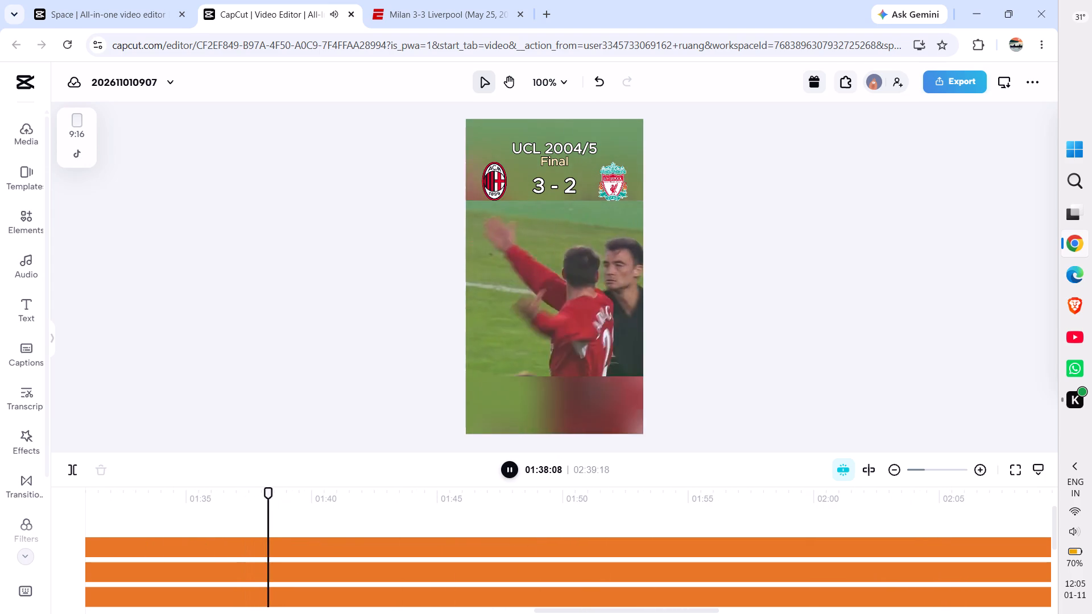
{"action": "key", "text": "space"}
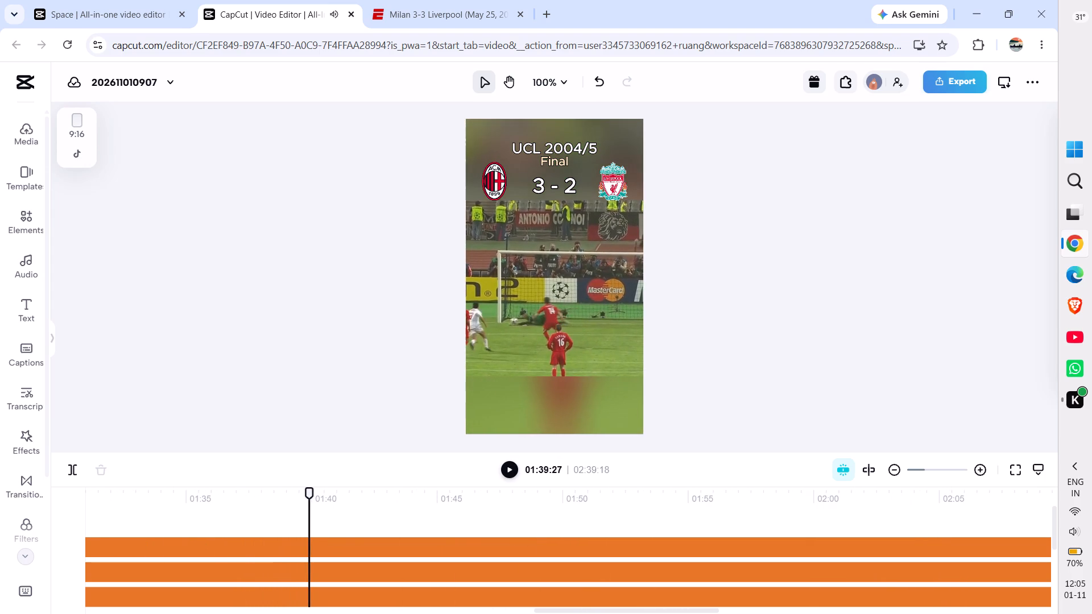
{"action": "key", "text": "space"}
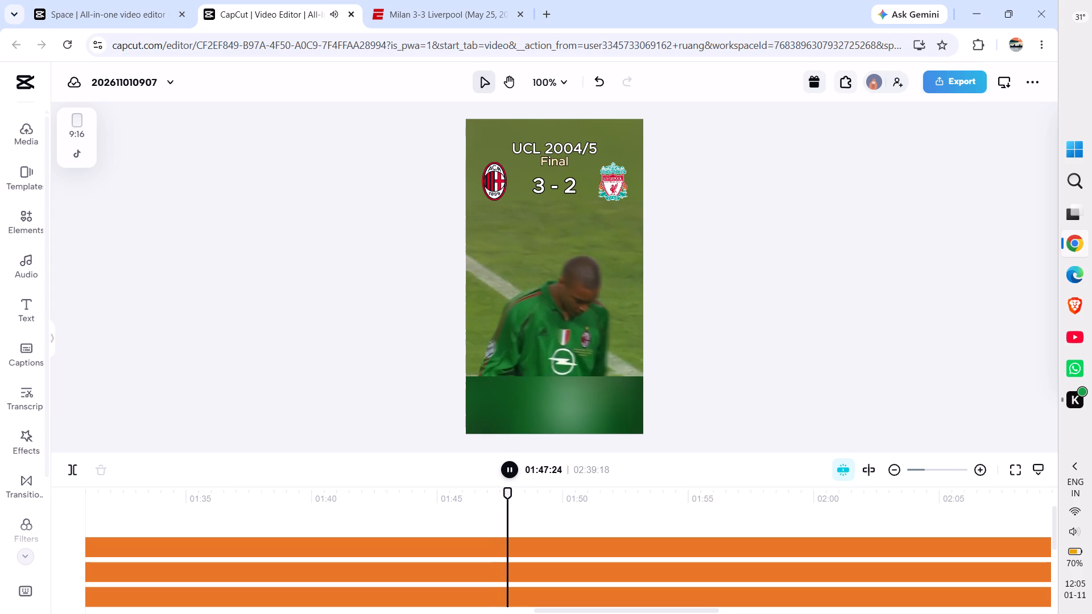
{"action": "key", "text": "space"}
Return to the penalty rebound and split the 3 - 2 score text at 01:41:28.
{"action": "left_click_drag", "start_coordinate": [508, 495], "coordinate": [460, 499]}
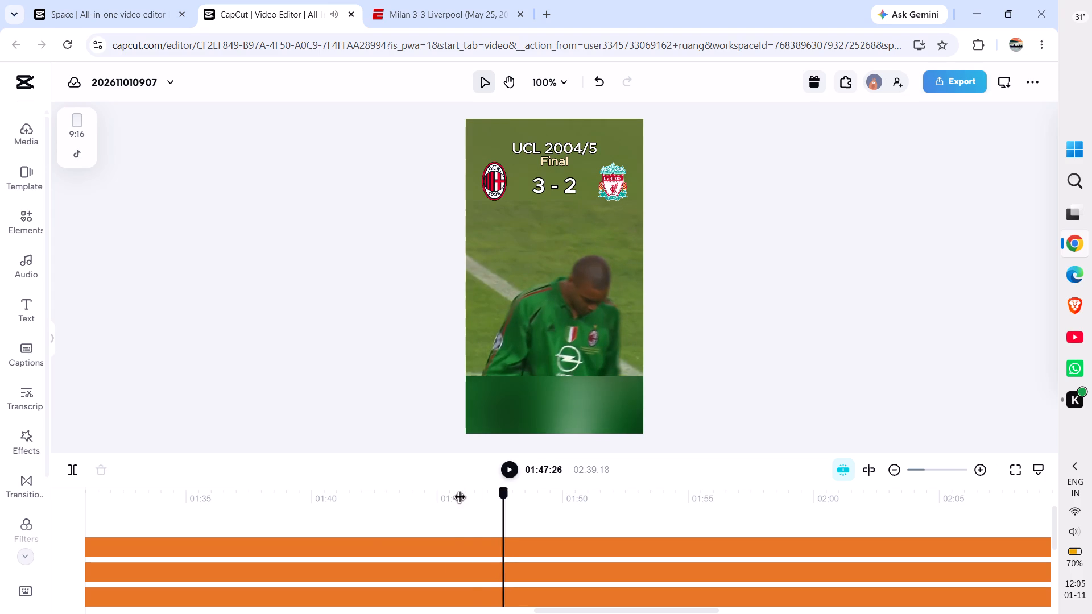
{"action": "left_click_drag", "start_coordinate": [460, 499], "coordinate": [289, 490]}
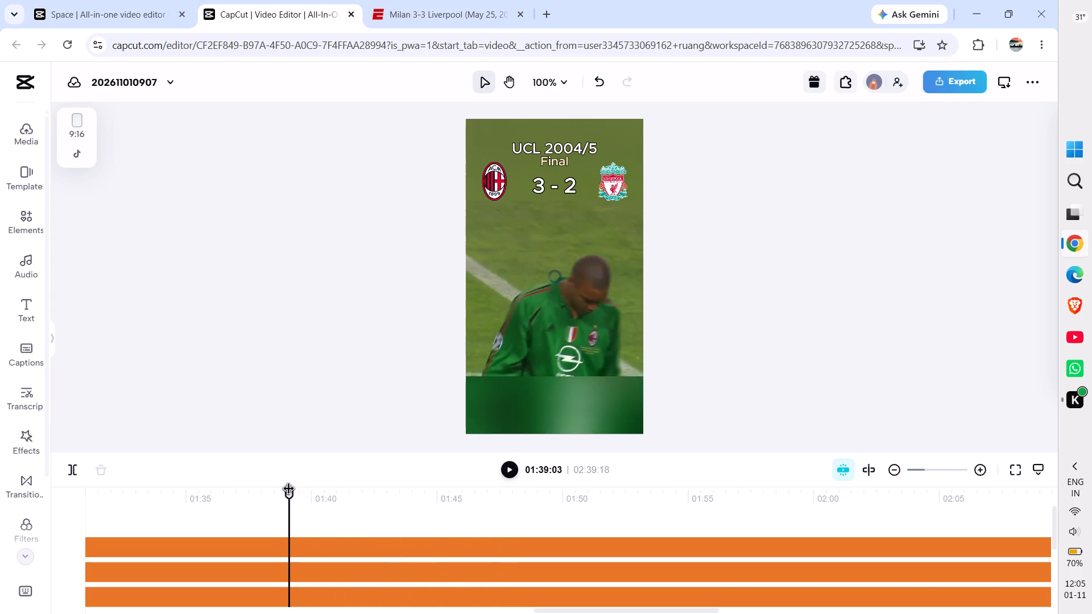
{"action": "key", "text": "space"}
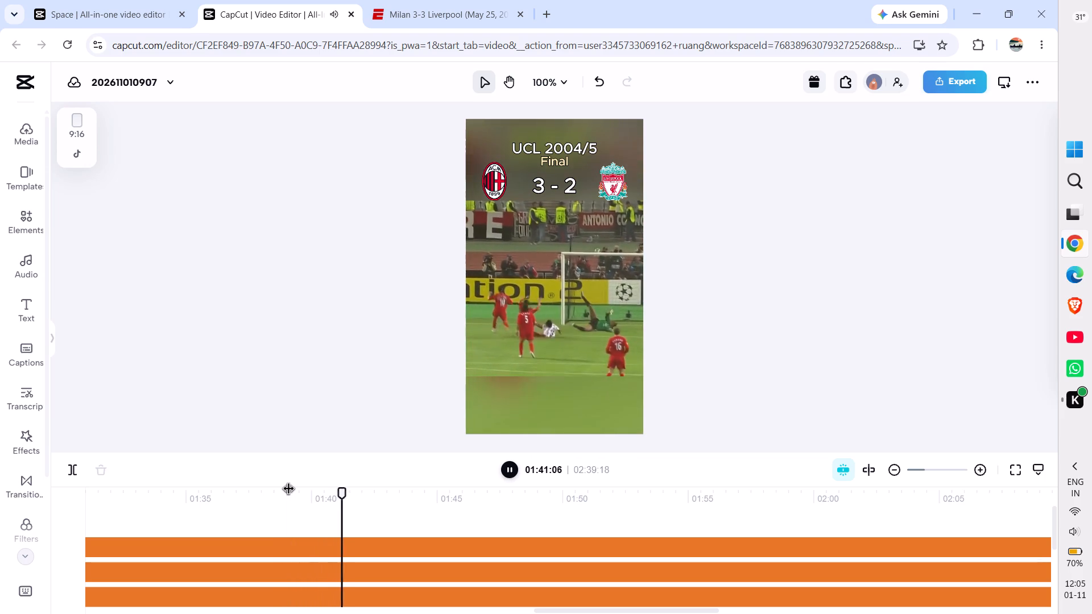
{"action": "key", "text": "space"}
{"action": "key", "text": "space"}
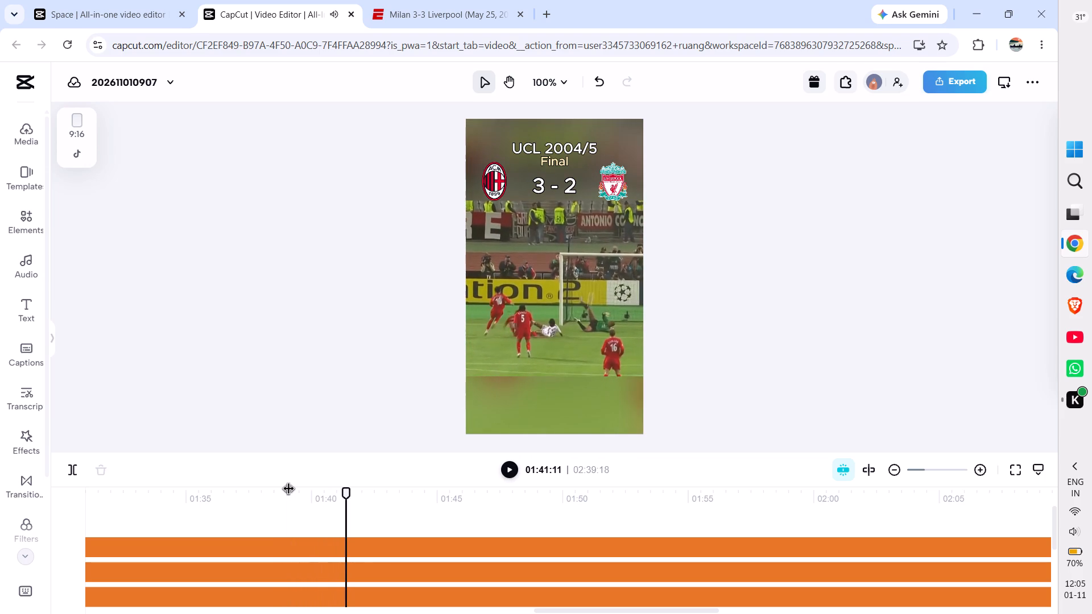
{"action": "key", "text": "space"}
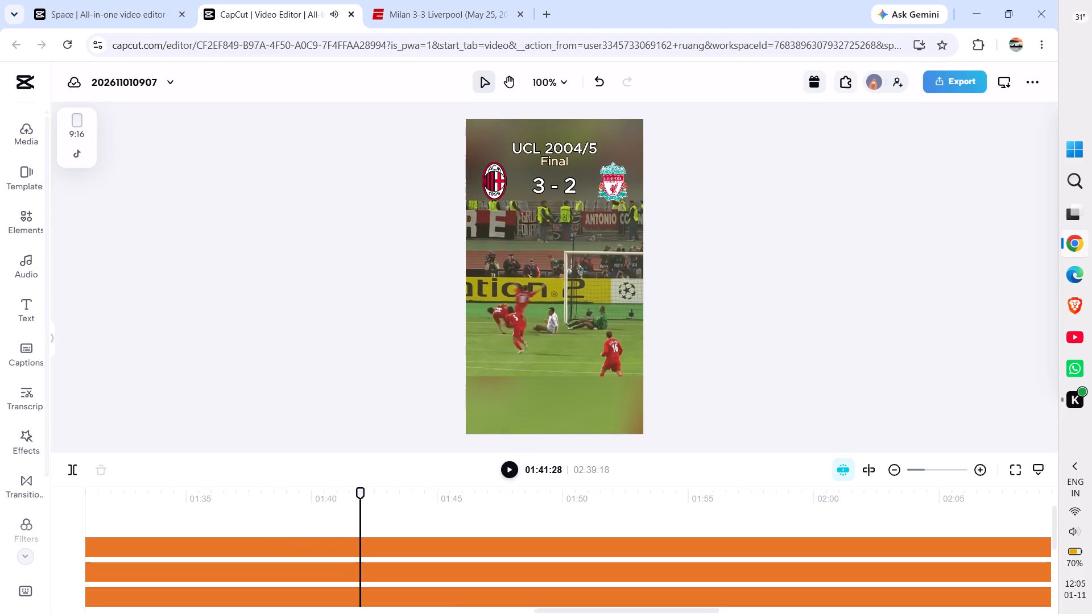
{"action": "left_click", "coordinate": [360, 545]}
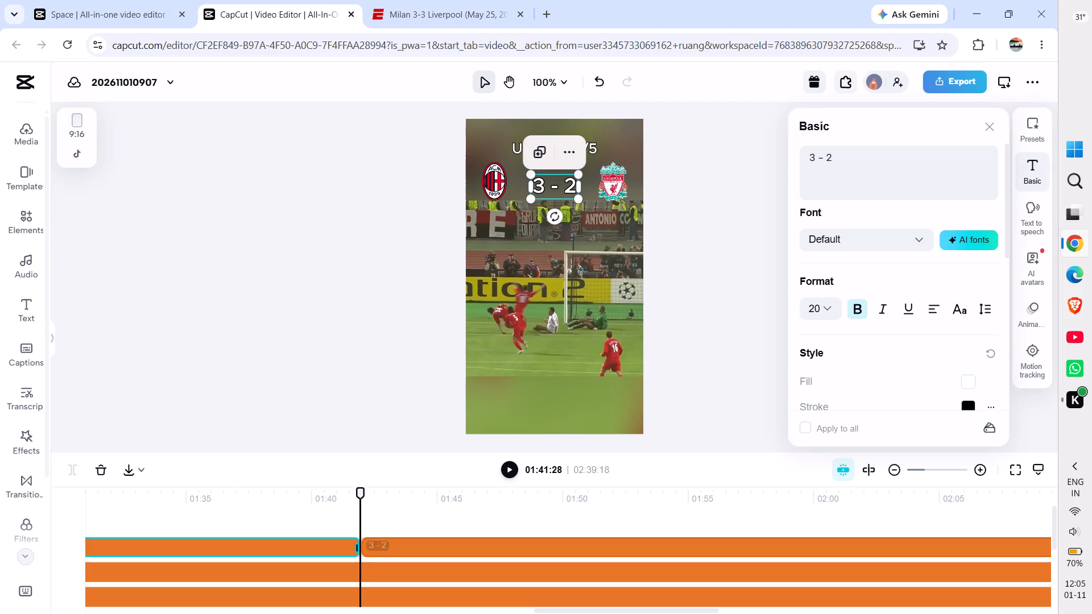
Change the score text after the split to 3 - 3.
{"action": "left_click", "coordinate": [437, 544]}
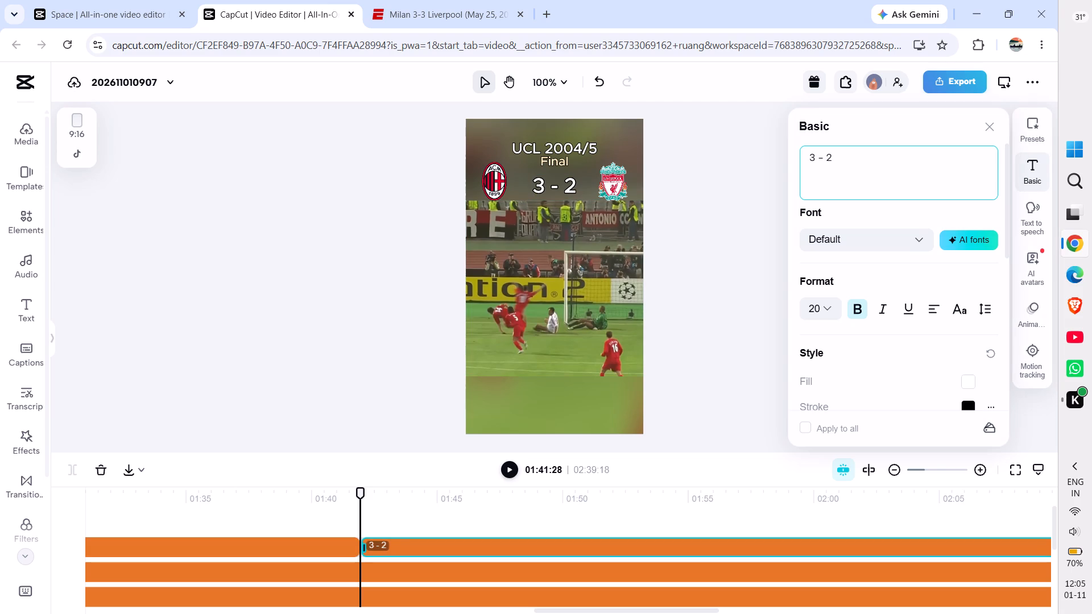
{"action": "left_click", "coordinate": [836, 160]}
{"action": "key", "text": "BackSpace"}
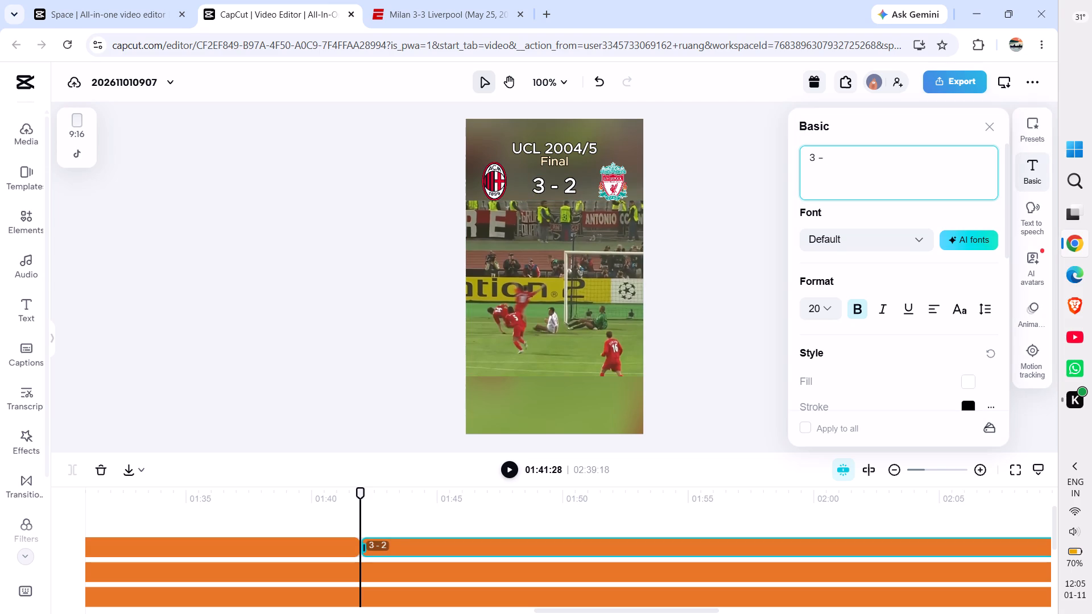
{"action": "key", "text": "3"}
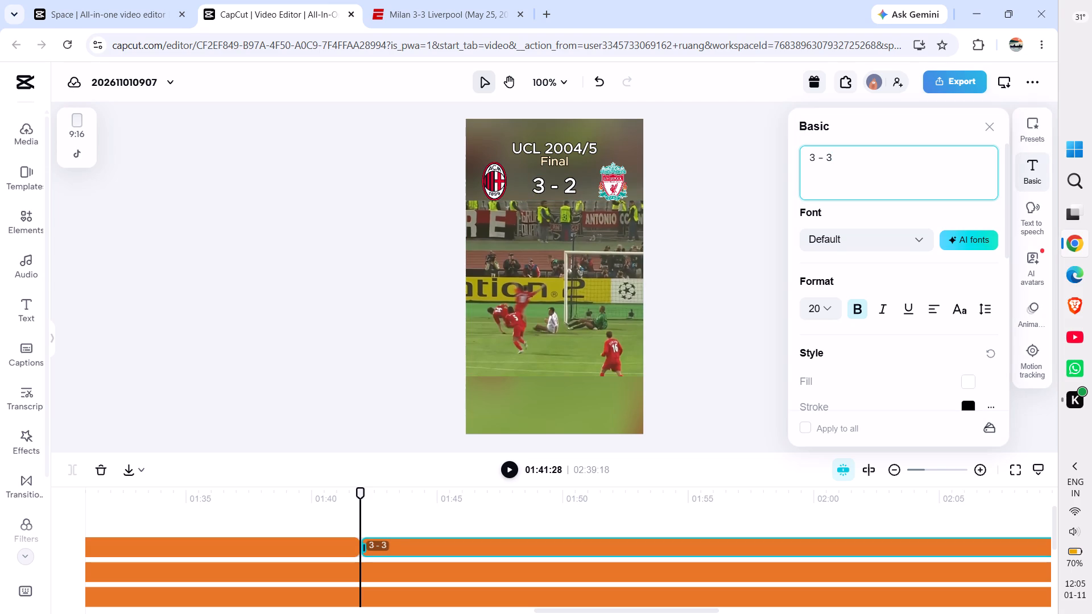
{"action": "left_click", "coordinate": [740, 219]}
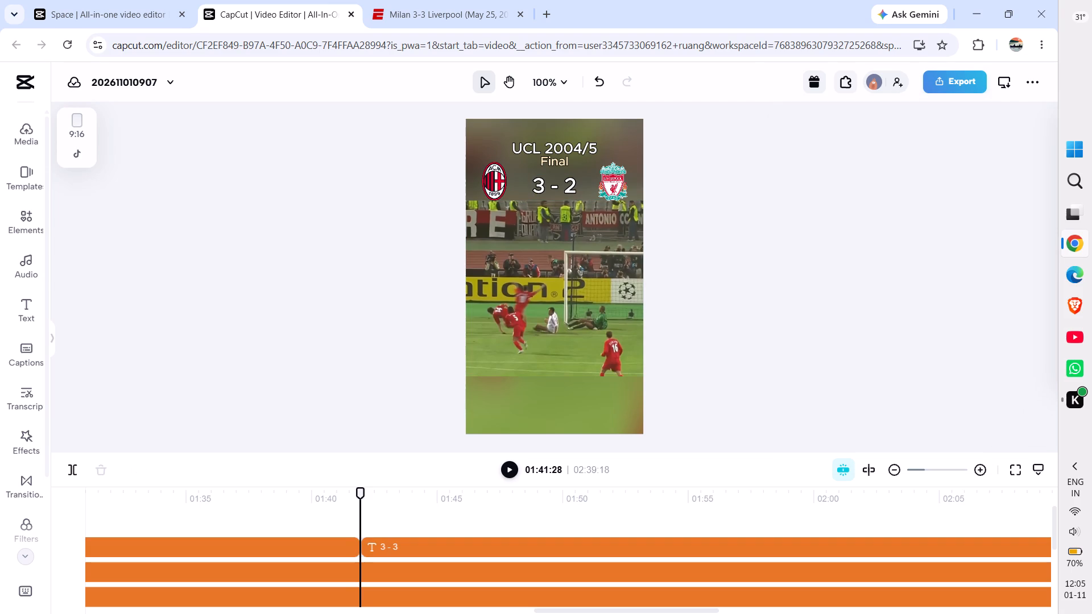
Play the footage from 01:41:28 past 02:05 to check the 3 - 3 score against the remaining match action.
{"action": "key", "text": "space"}
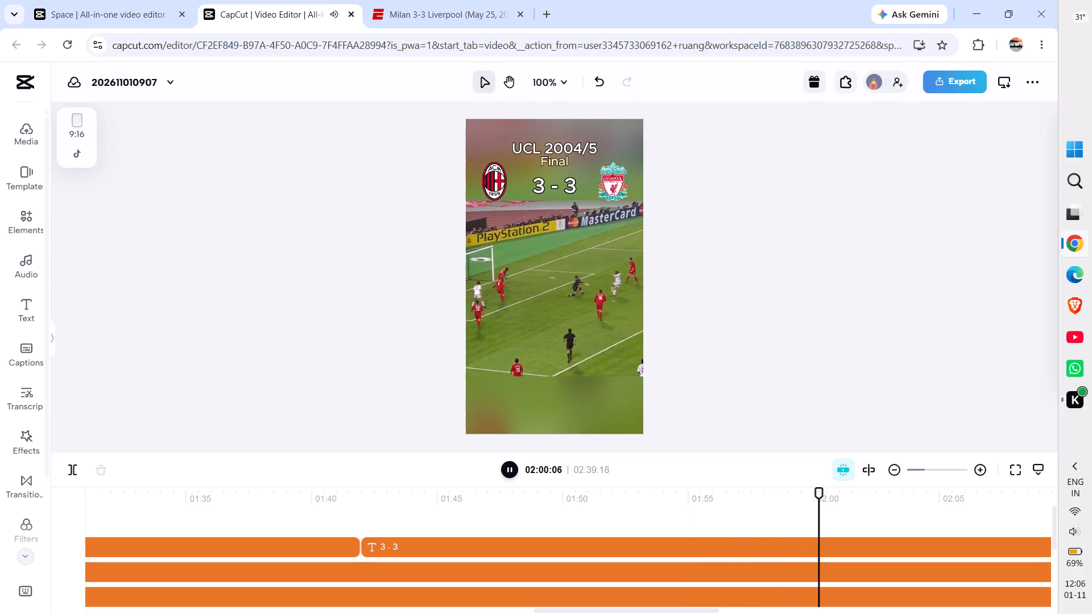
{"action": "key", "text": "space"}
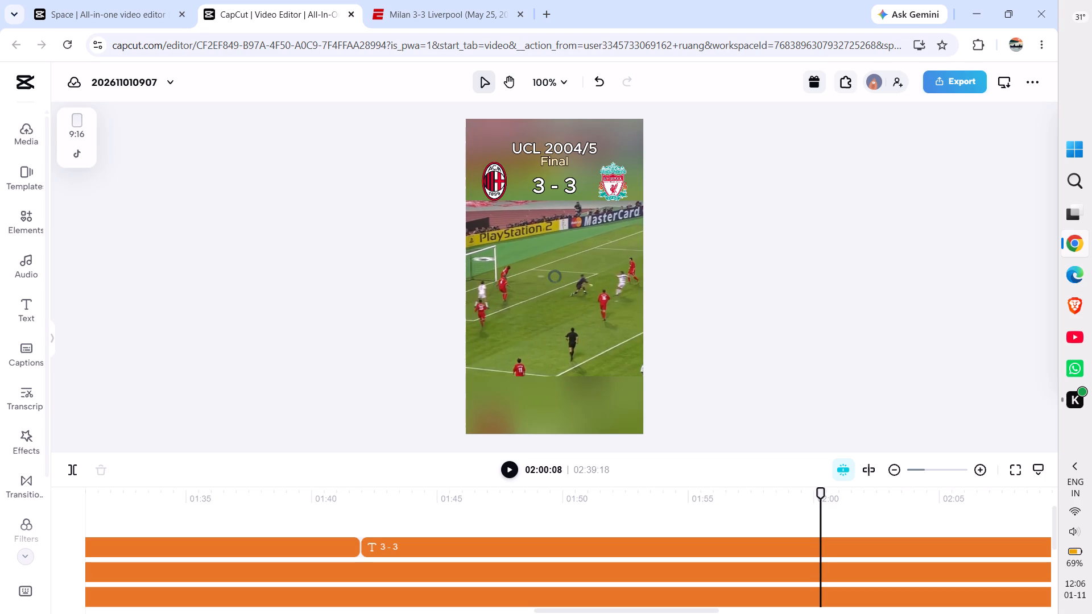
{"action": "key", "text": "space"}
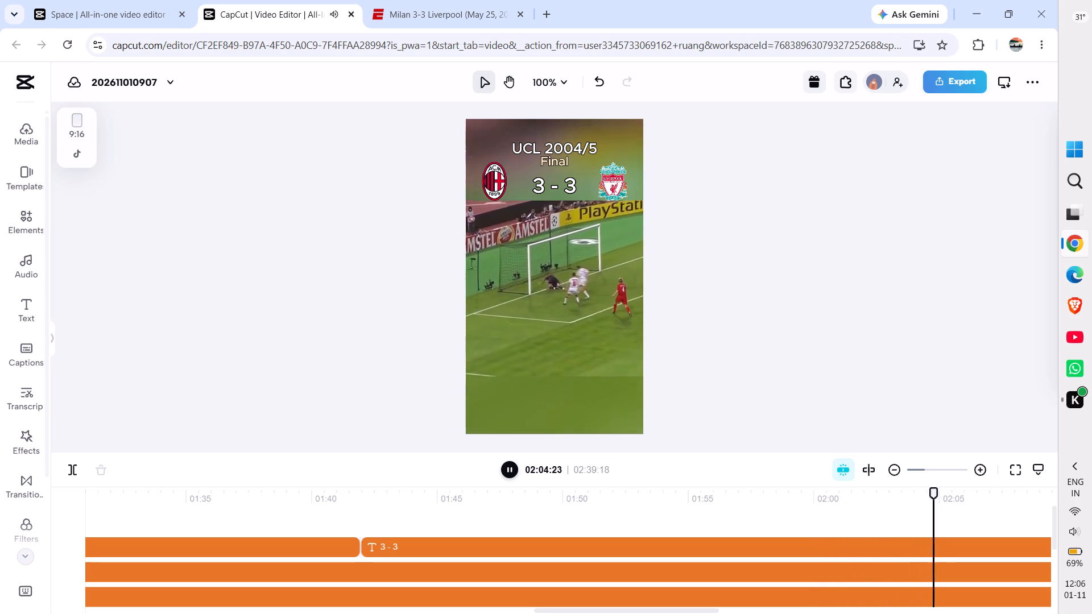
{"action": "key", "text": "space"}
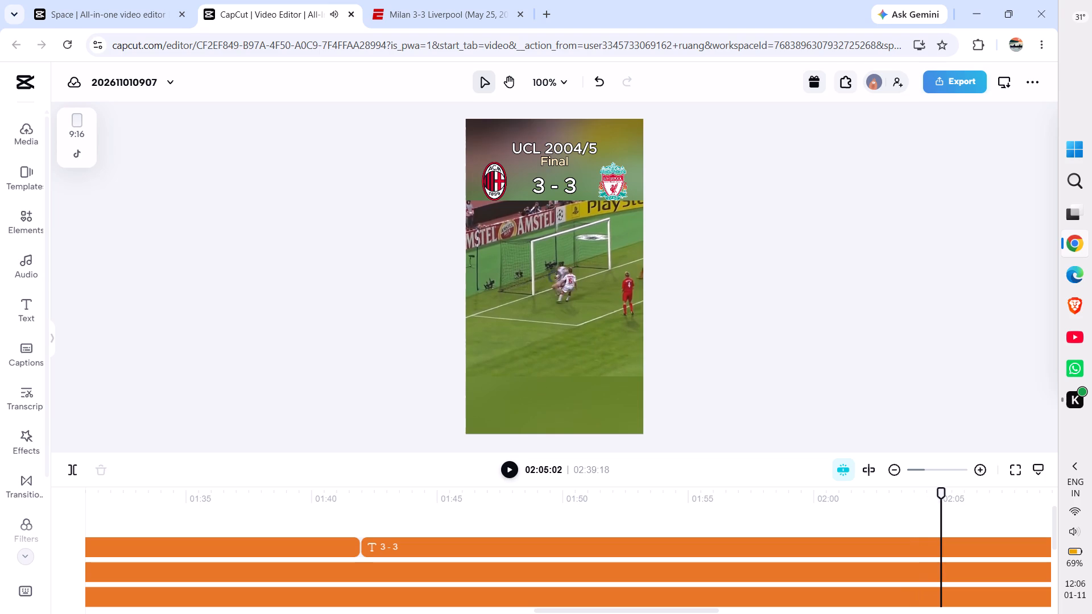
{"action": "scroll", "coordinate": [764, 531], "scroll_direction": "left", "scroll_amount": 7}
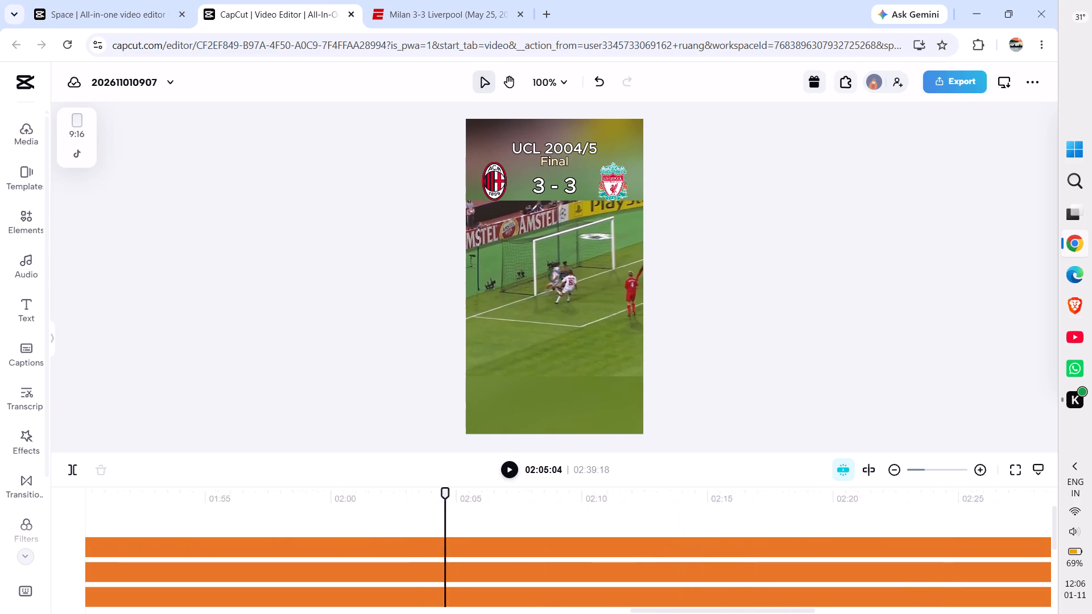
{"action": "scroll", "coordinate": [764, 531], "scroll_direction": "left", "scroll_amount": 2}
{"action": "key", "text": "space"}
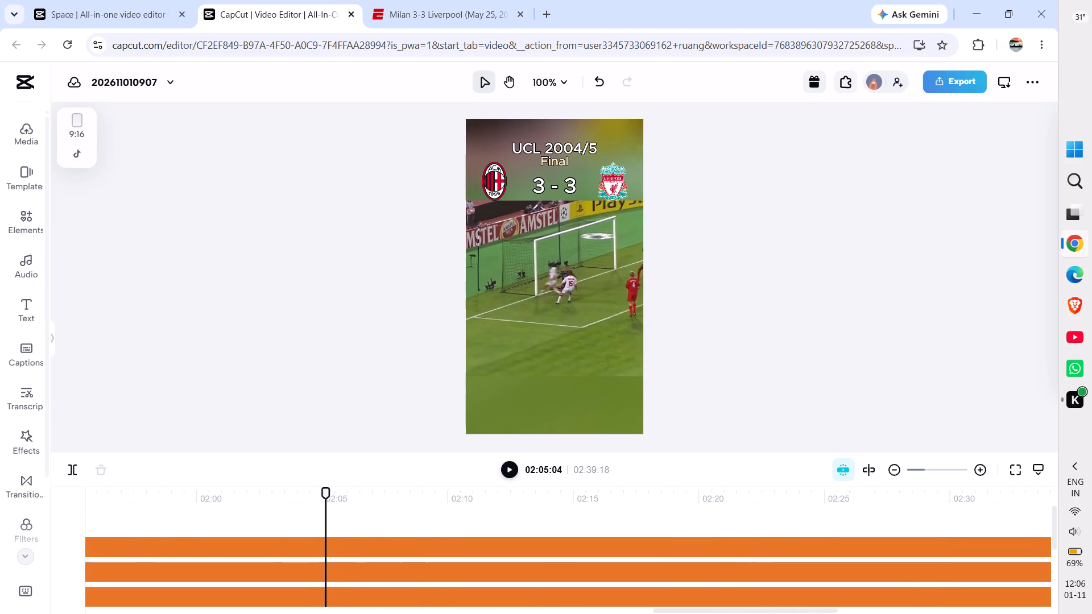
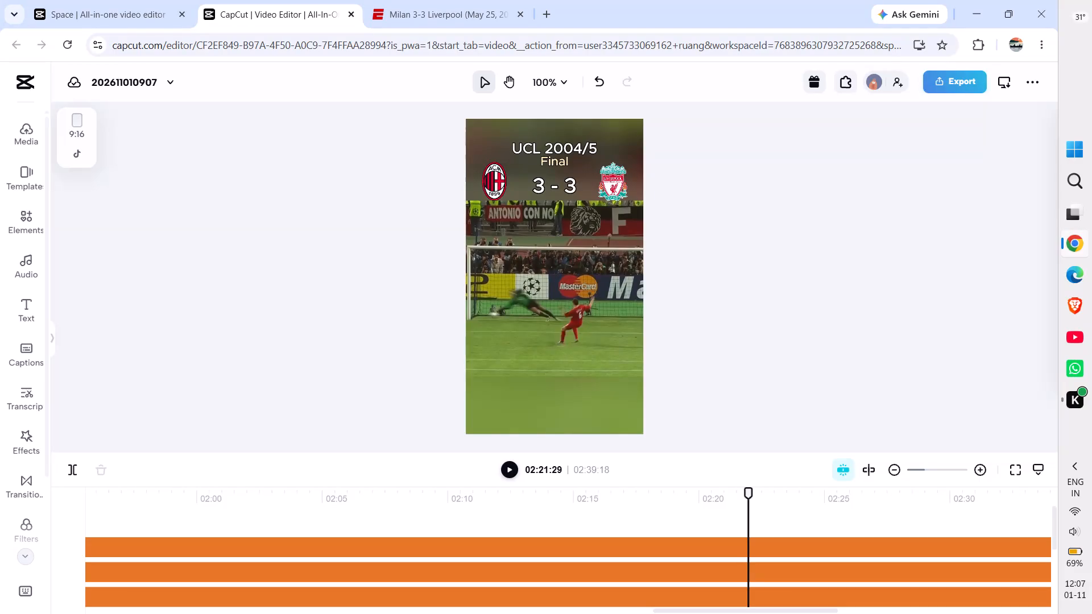
Play the penalty shoot-out footage from 02:21:29 to about 02:33, pausing at the kicks to examine it against the 3 - 3 score.
{"action": "key", "text": "space"}
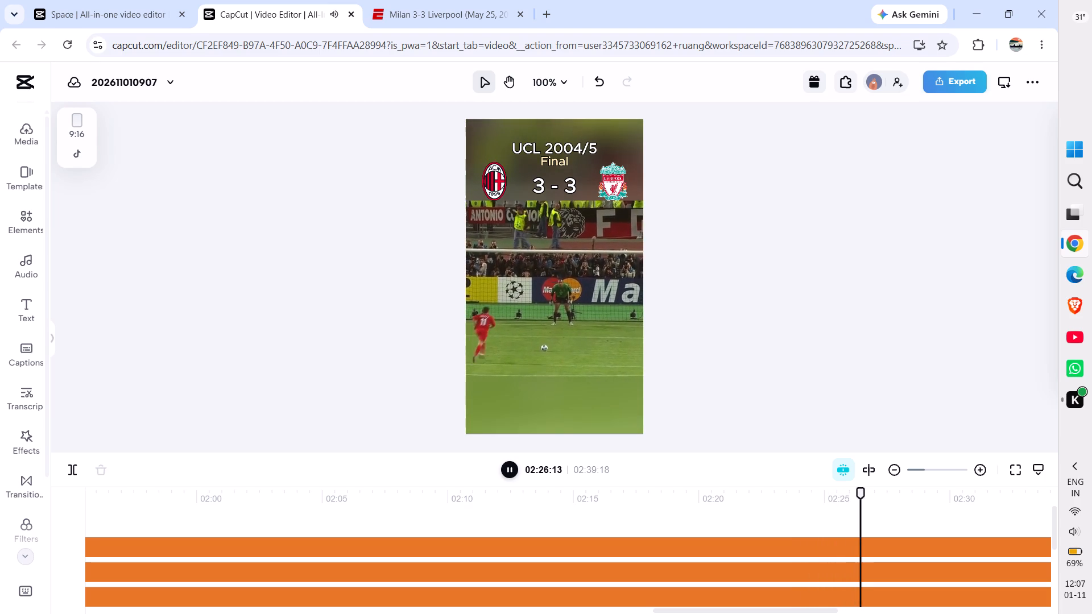
{"action": "key", "text": "space"}
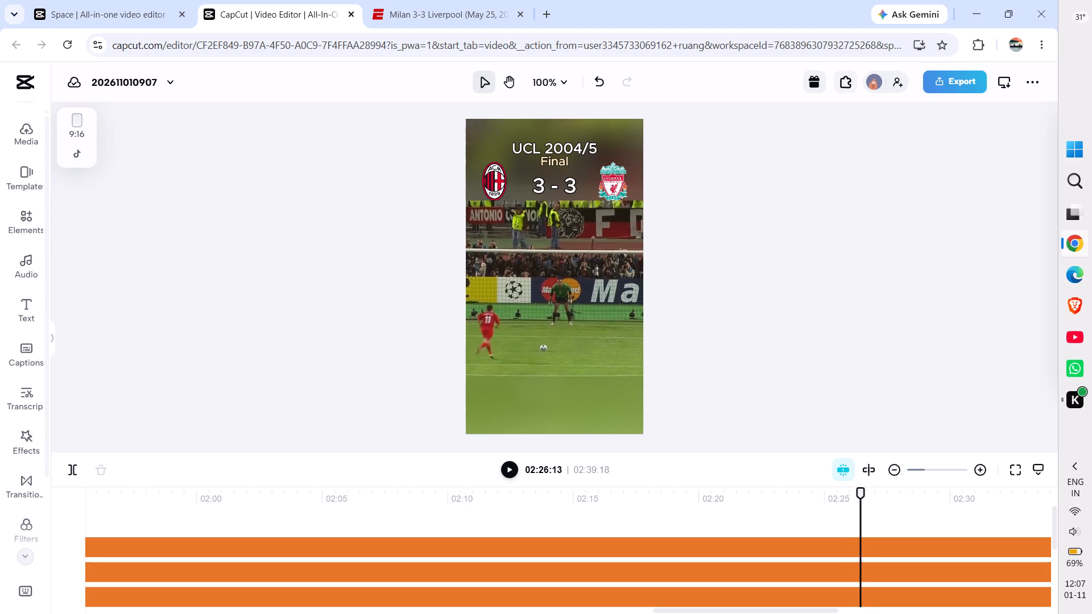
{"action": "key", "text": "space"}
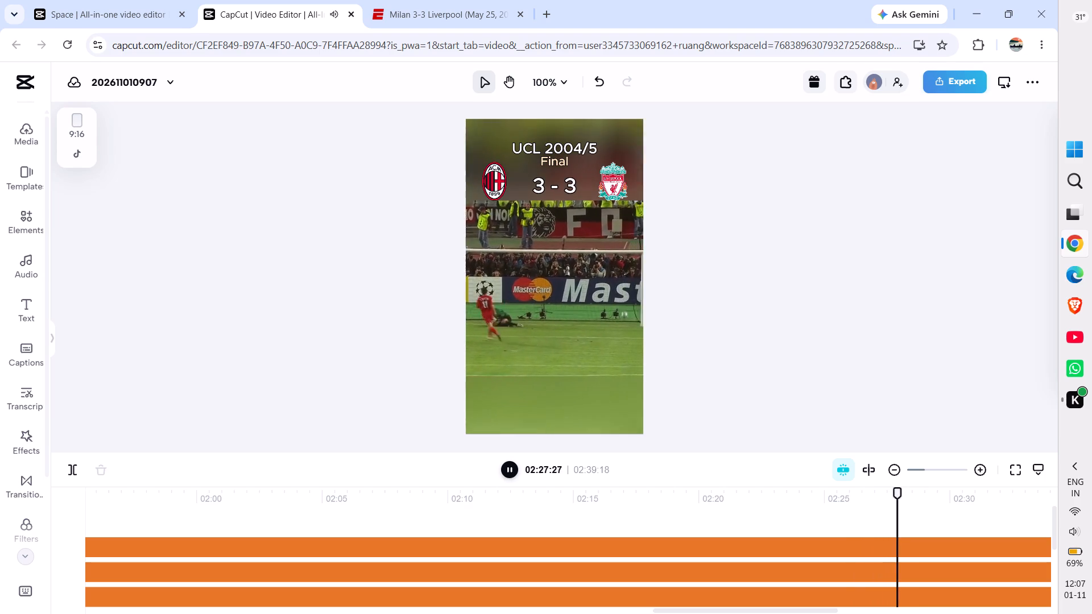
{"action": "key", "text": "space"}
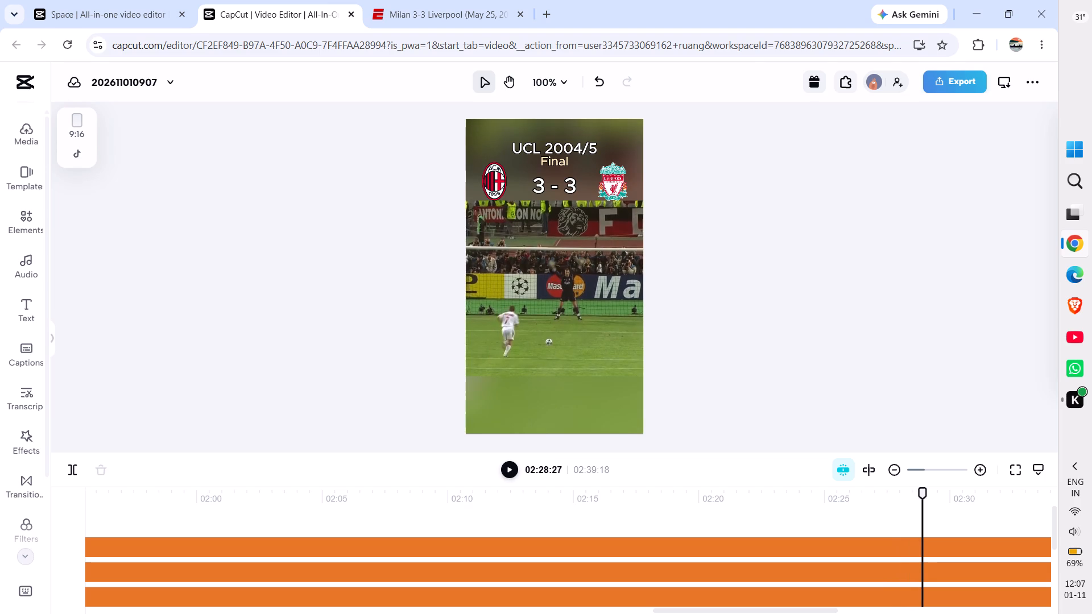
{"action": "key", "text": "space"}
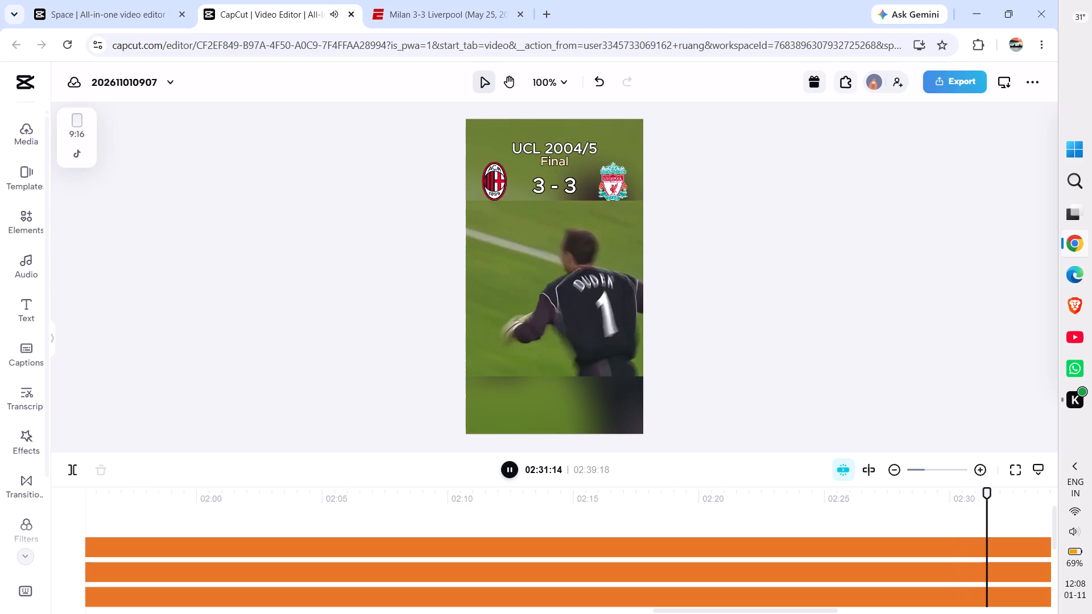
{"action": "key", "text": "space"}
{"action": "key", "text": "space"}
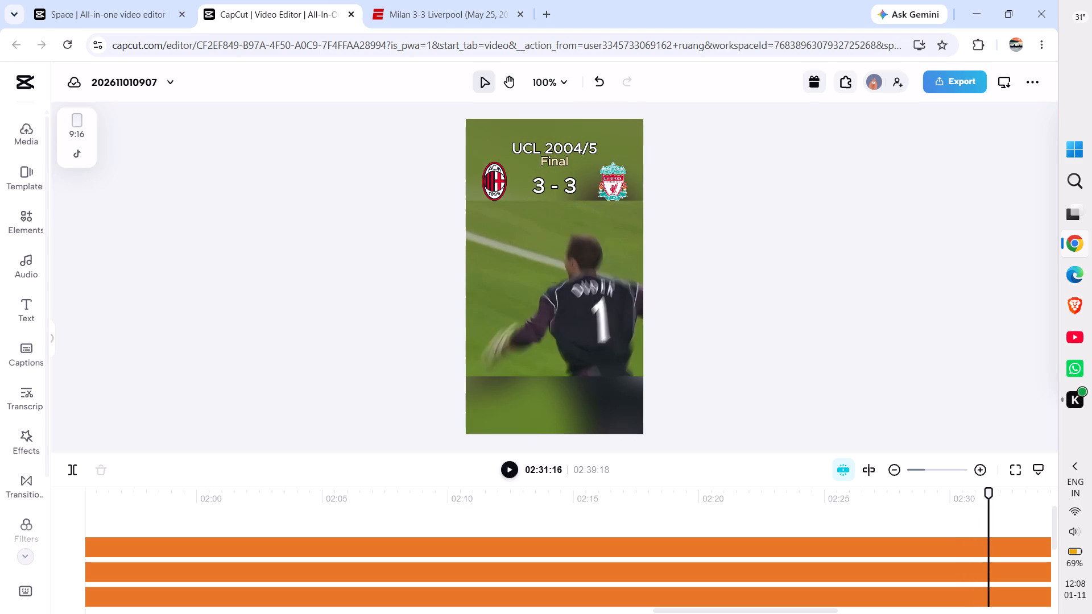
{"action": "key", "text": "space"}
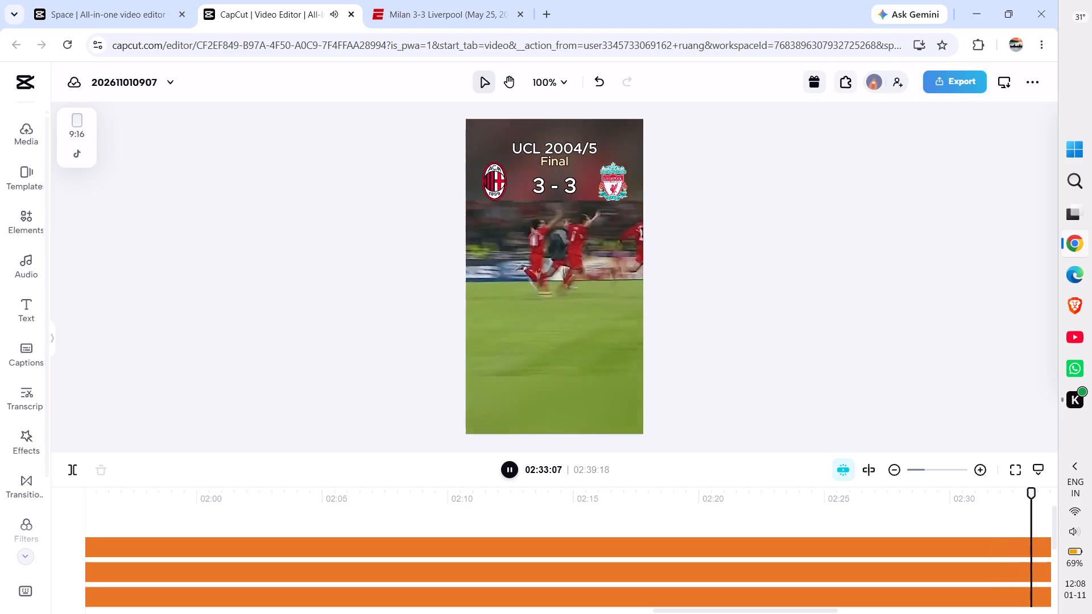
{"action": "key", "text": "space"}
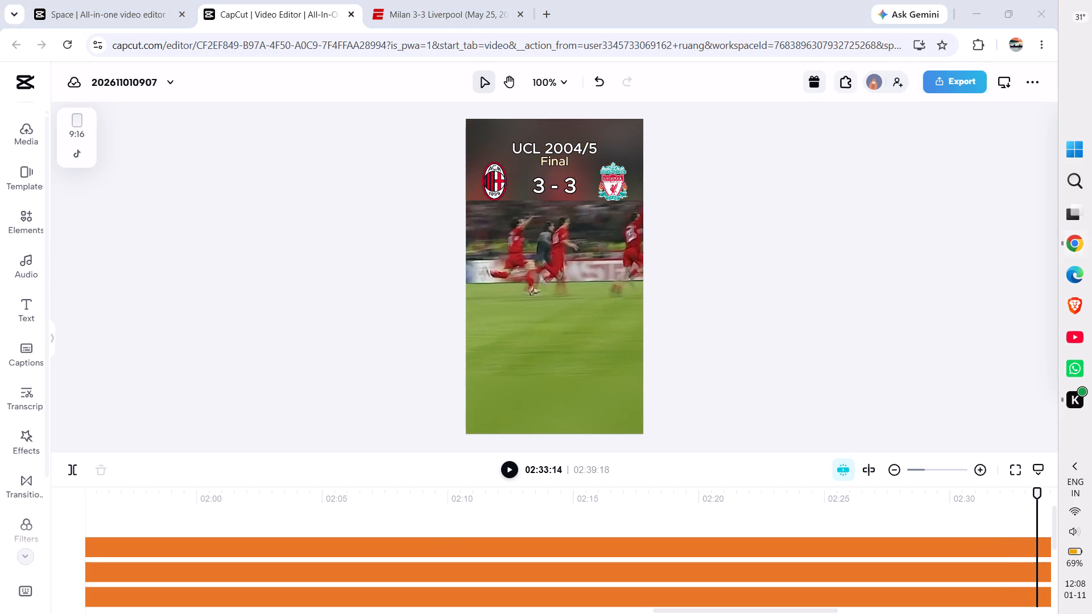
Open the AC Milan vs Liverpool UCL 2004_05 Final_1080p video from Downloads in VLC, watch it from about 02:07, and return to CapCut.
{"action": "left_click", "coordinate": [689, 212]}
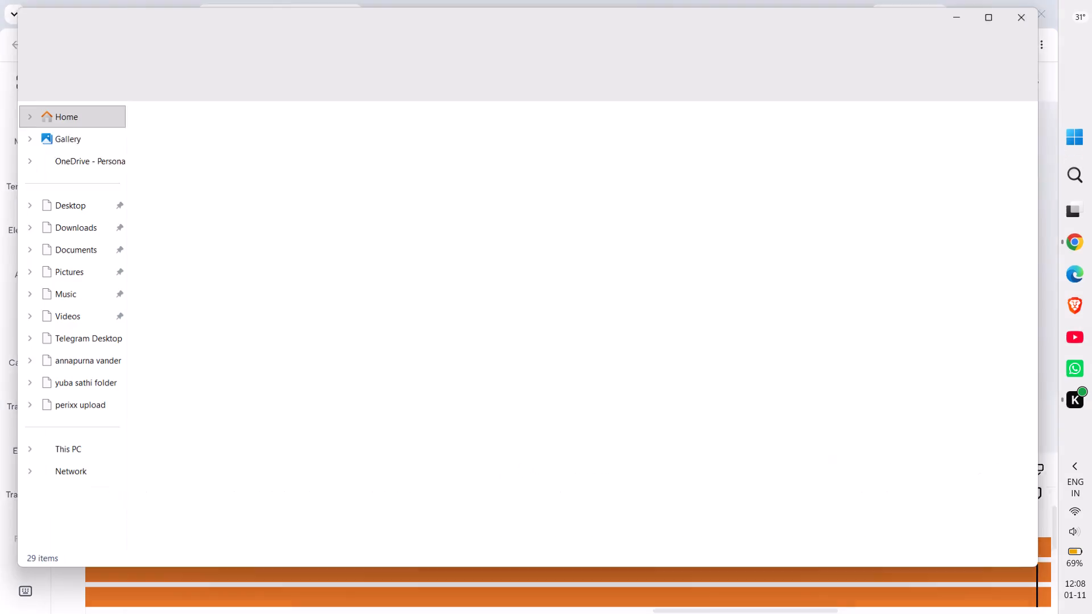
{"action": "left_click", "coordinate": [60, 229]}
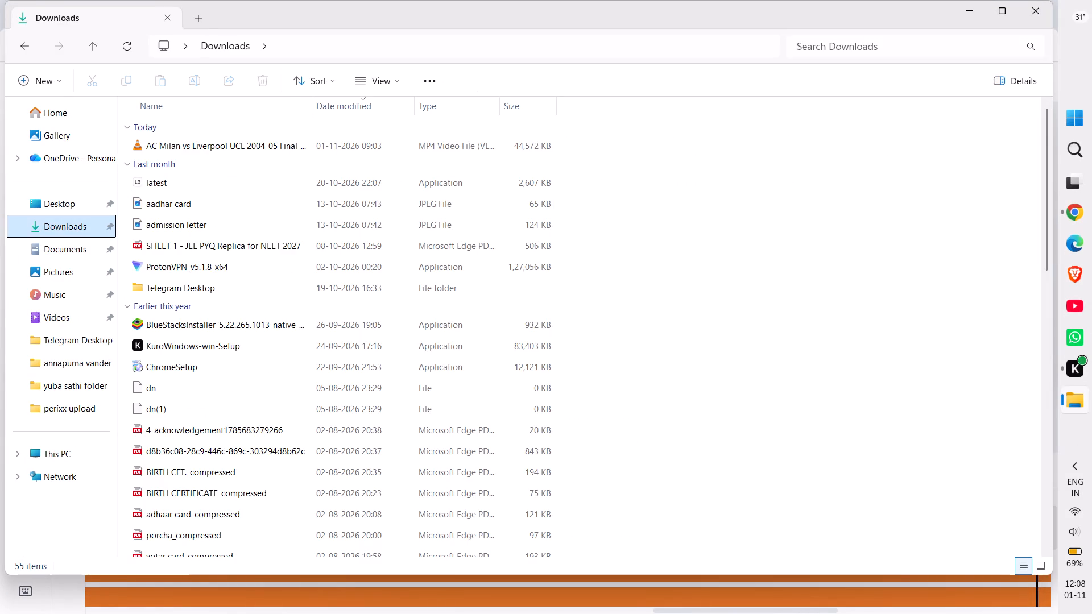
{"action": "double_click", "coordinate": [235, 148]}
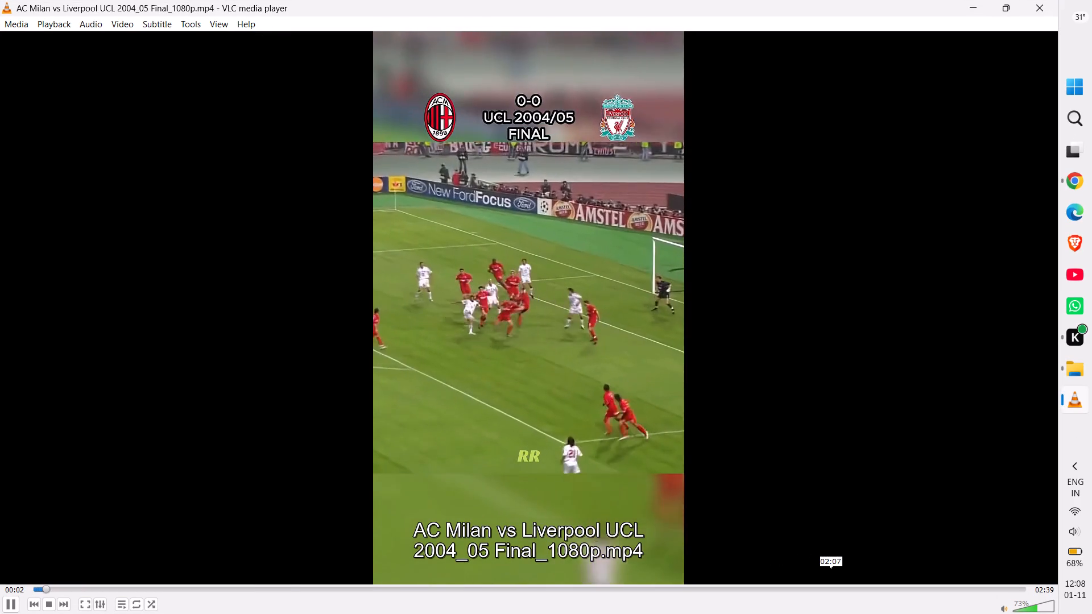
{"action": "left_click", "coordinate": [832, 586]}
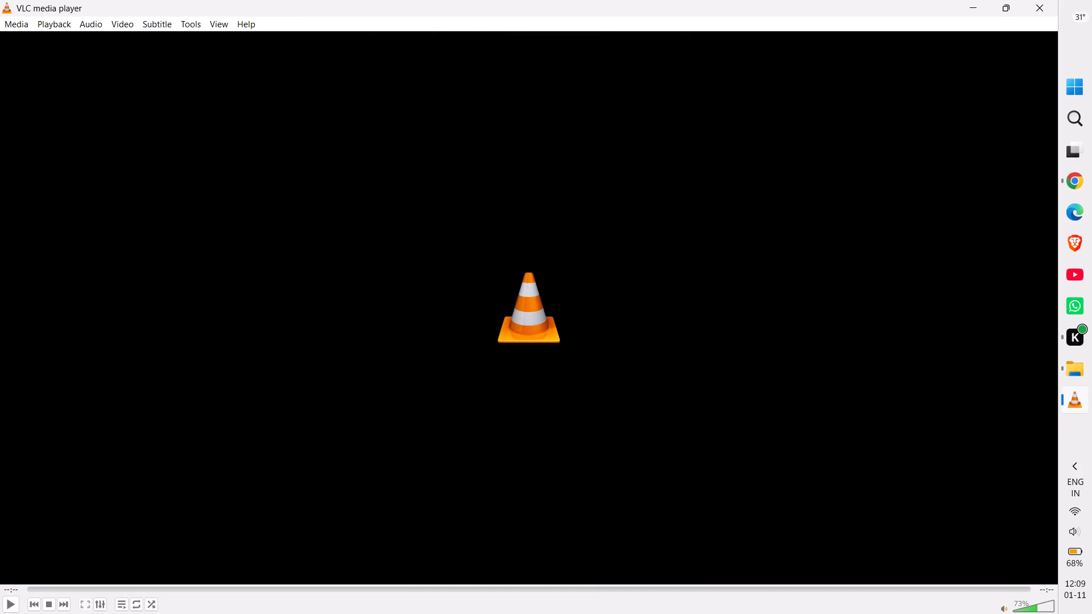
{"action": "left_click", "coordinate": [1028, 1]}
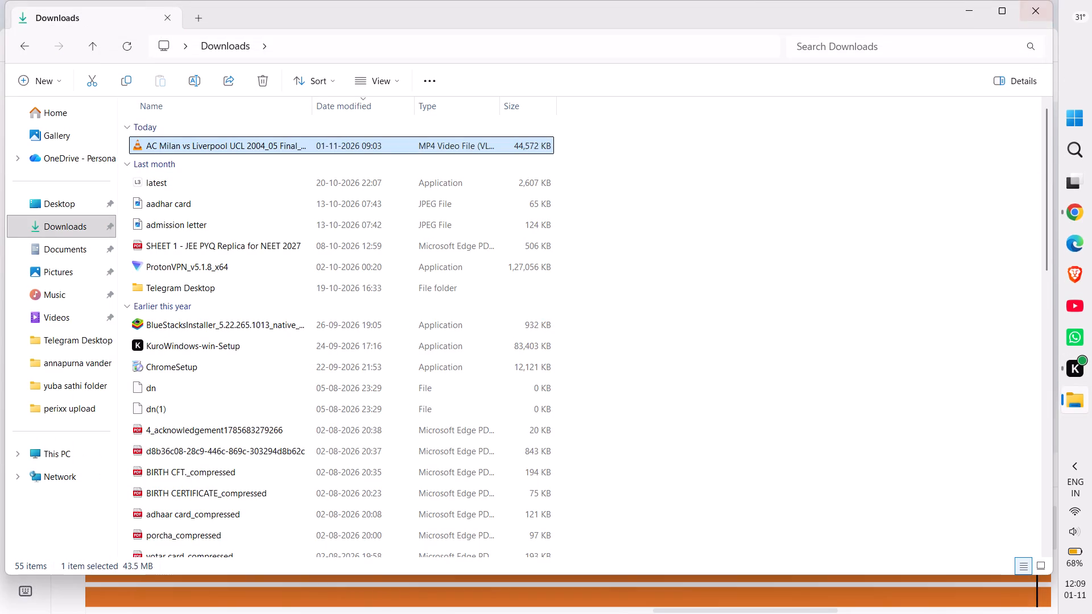
{"action": "left_click", "coordinate": [1043, 15]}
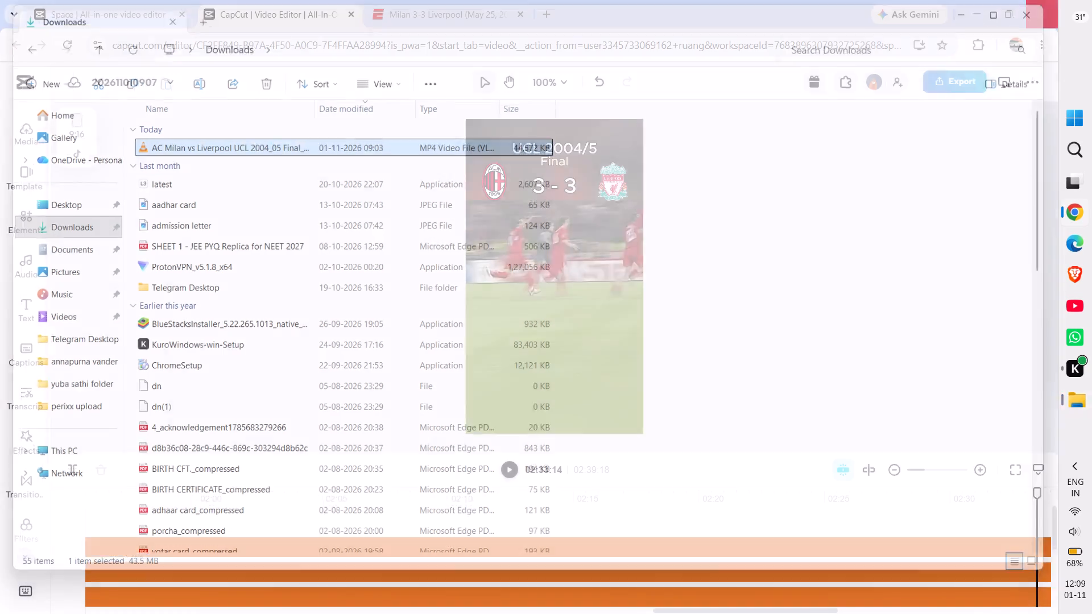
Play the remaining edited footage from 02:33:14 through the trophy celebration to the end of the video.
{"action": "key", "text": "space"}
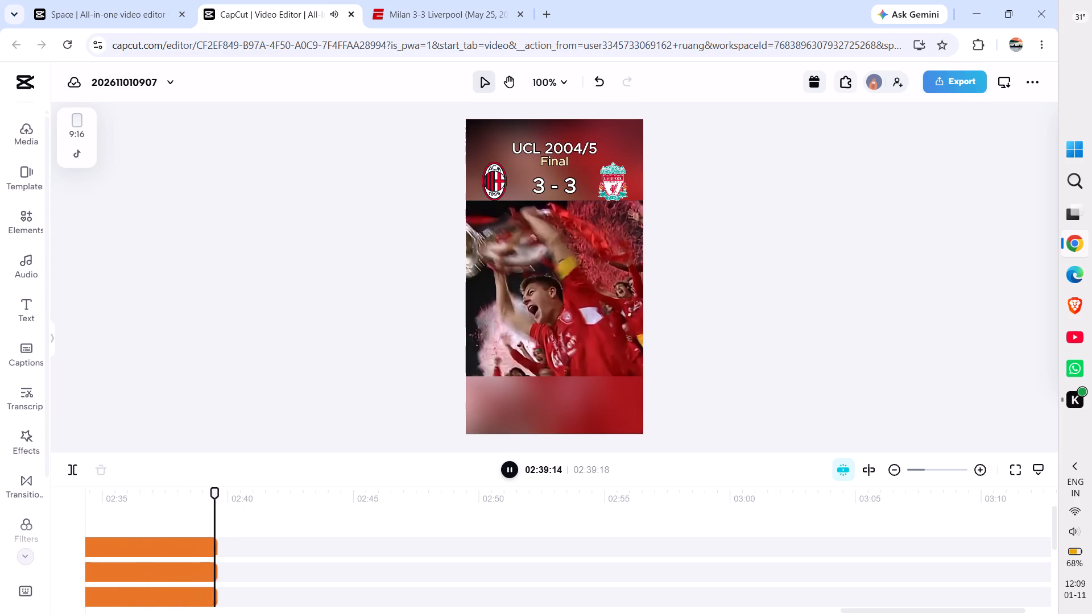
Replay the edited video from the beginning to check the scoreboard overlay against the match action.
{"action": "key", "text": "space"}
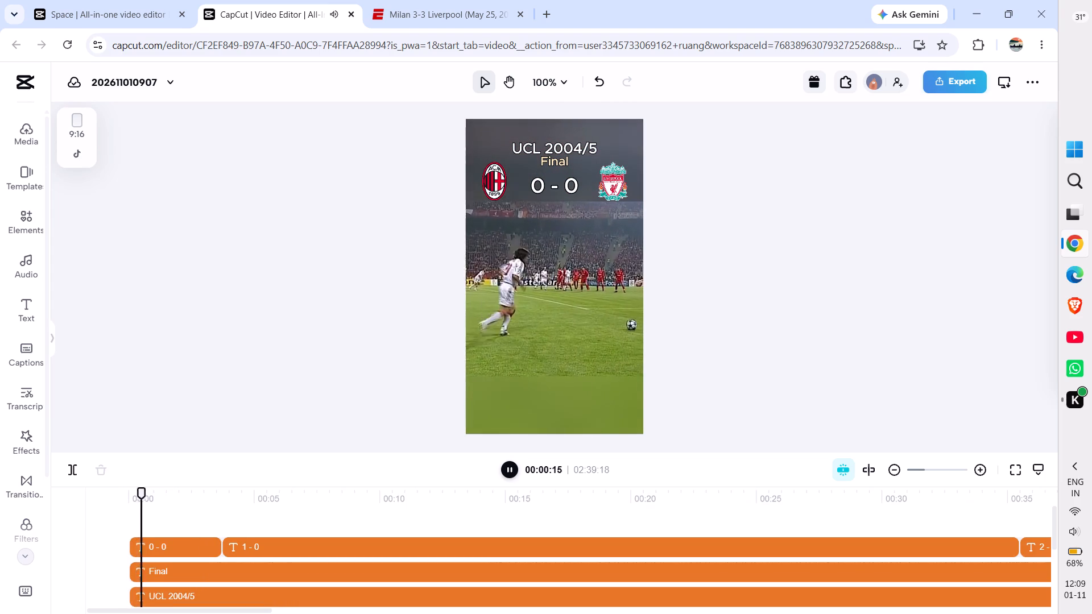
{"action": "key", "text": "space"}
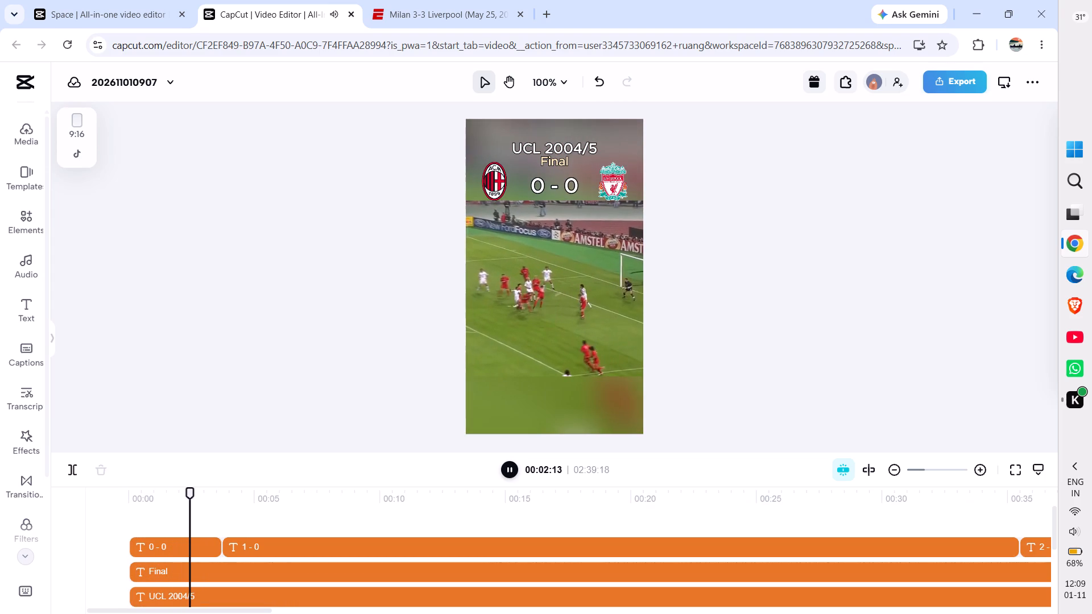